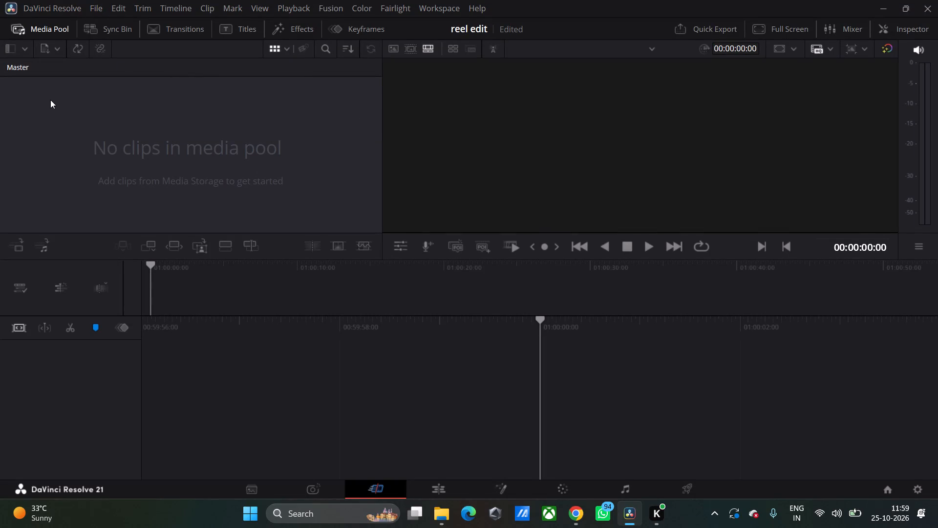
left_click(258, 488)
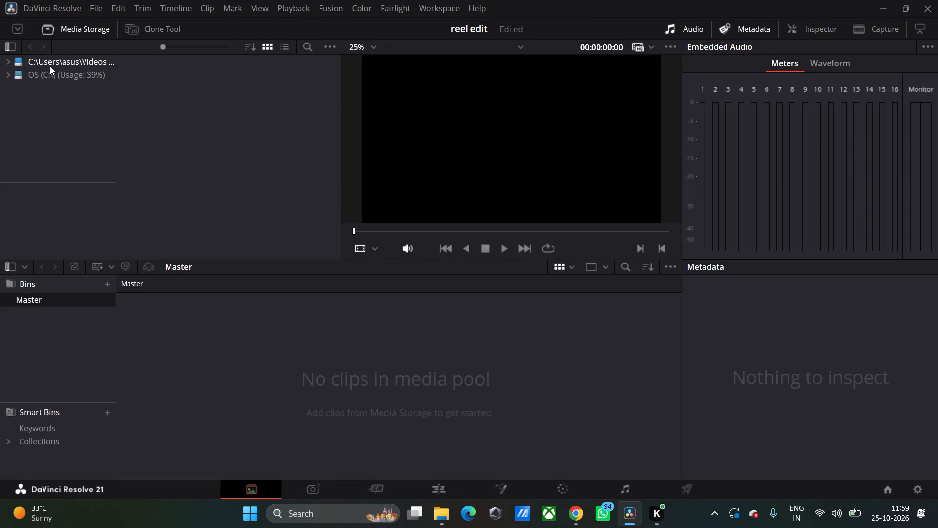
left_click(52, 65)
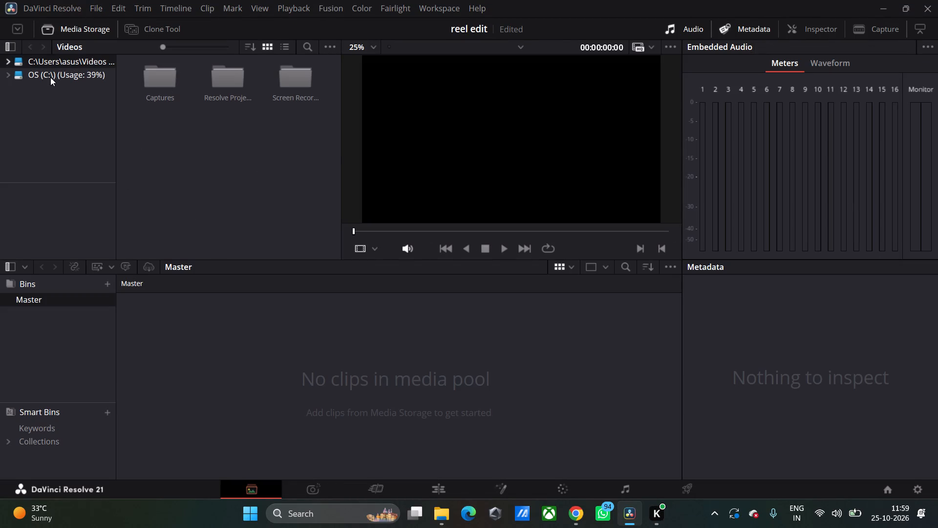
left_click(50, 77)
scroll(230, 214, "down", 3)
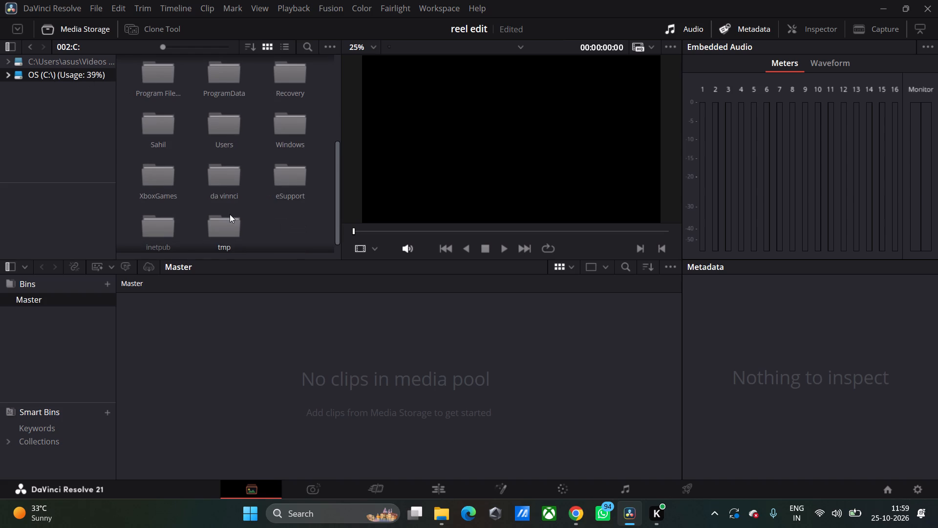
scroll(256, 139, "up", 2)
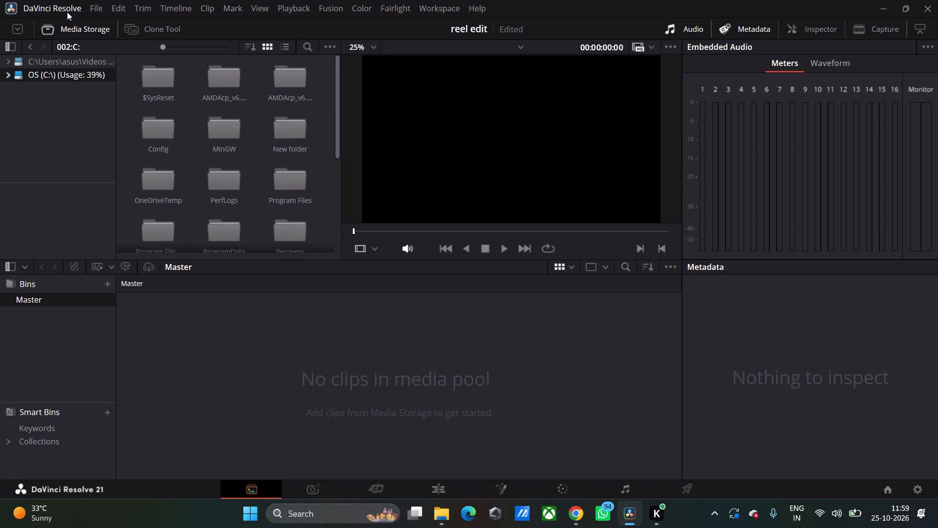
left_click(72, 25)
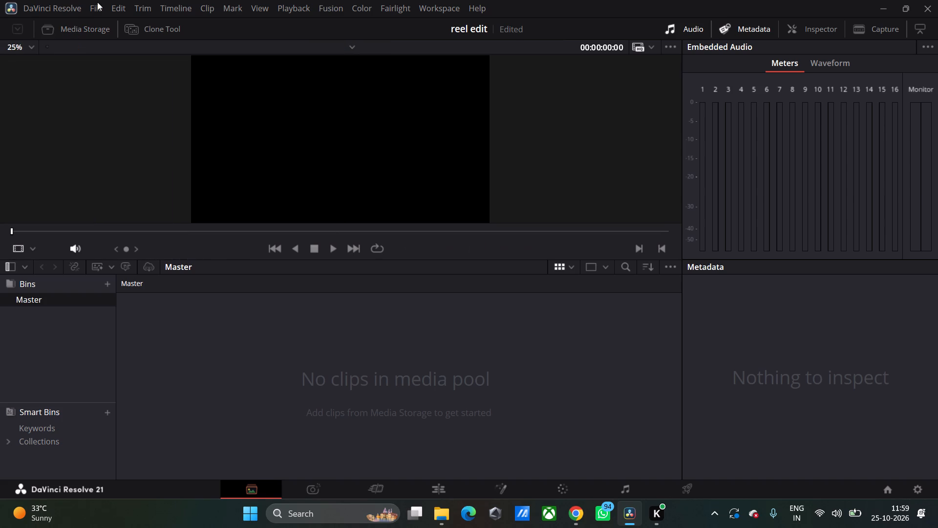
Import the trek video clips, including flowers, treees, summit, smile and view, into the project's Master bin.
left_click(95, 5)
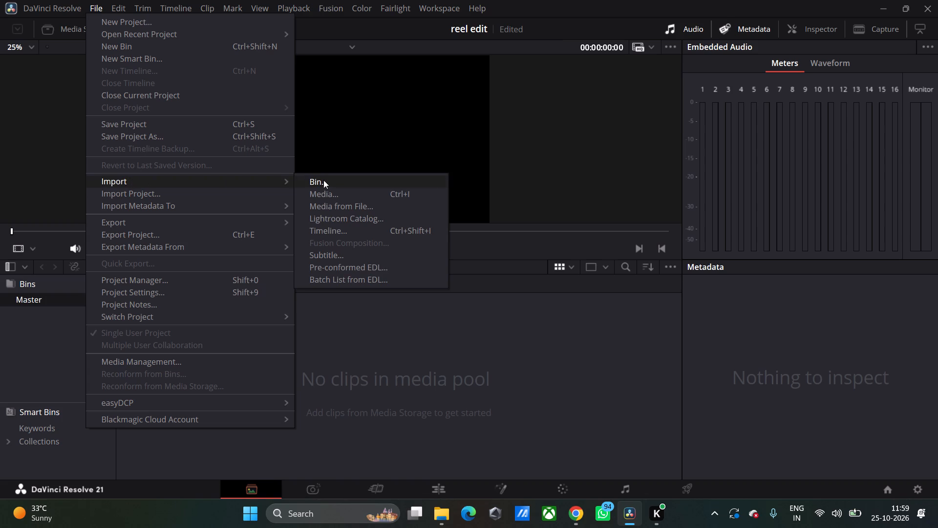
left_click(324, 194)
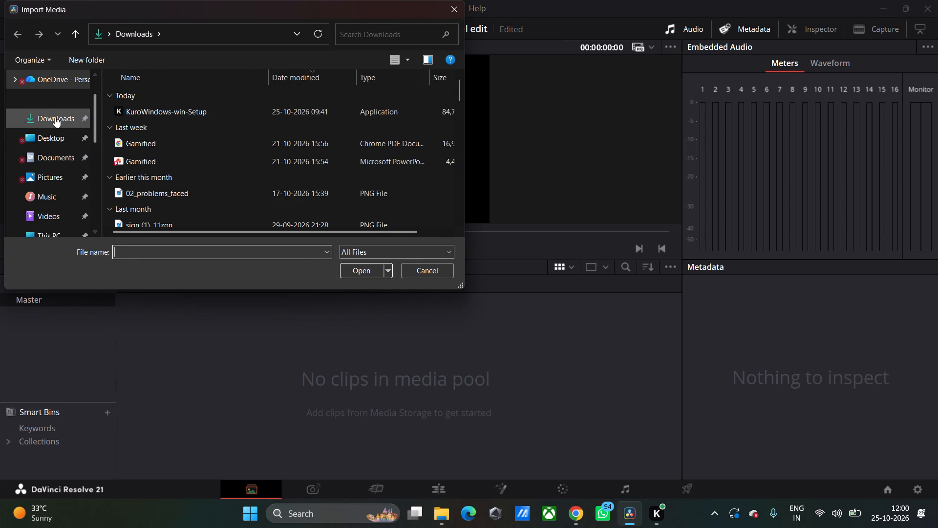
Browse to the IISM folder on the Desktop in the media import window.
scroll(54, 126, "down", 1)
scroll(52, 133, "up", 2)
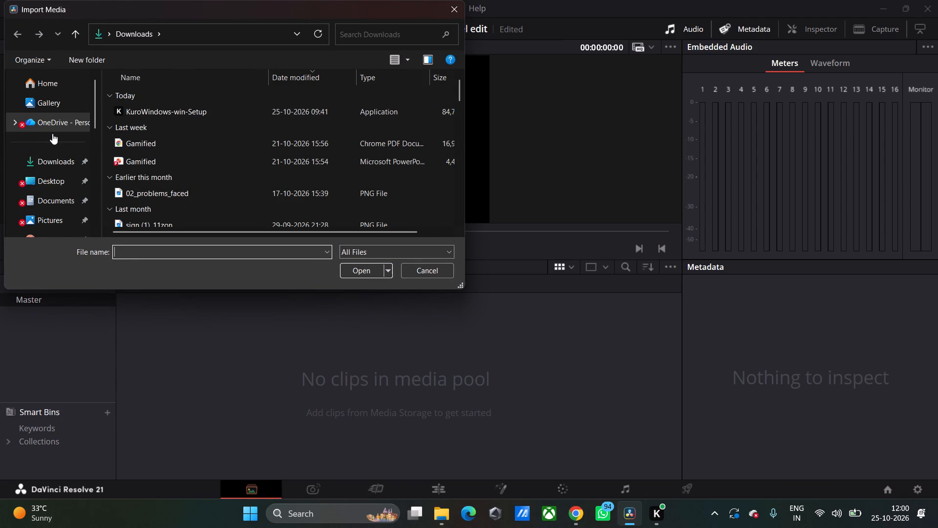
left_click(55, 176)
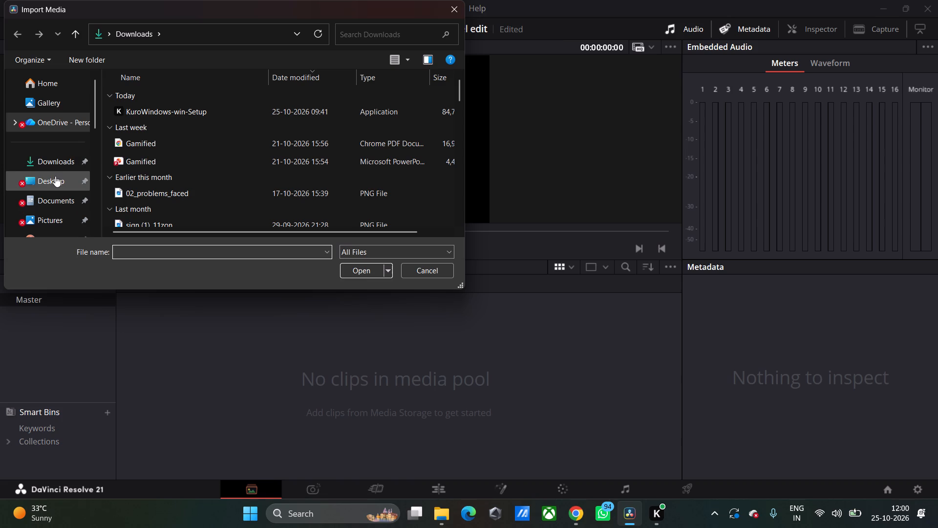
scroll(189, 152, "down", 20)
scroll(189, 152, "down", 3)
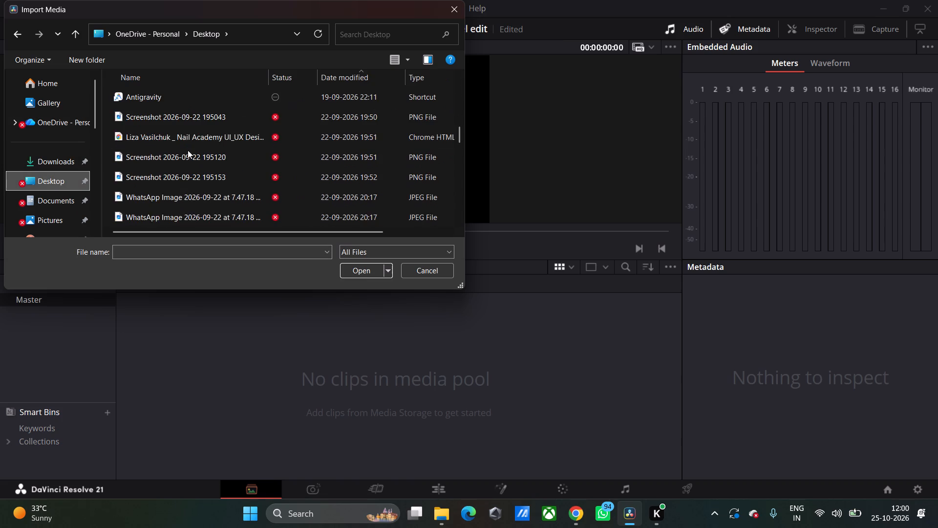
scroll(189, 139, "up", 2)
left_click(160, 99)
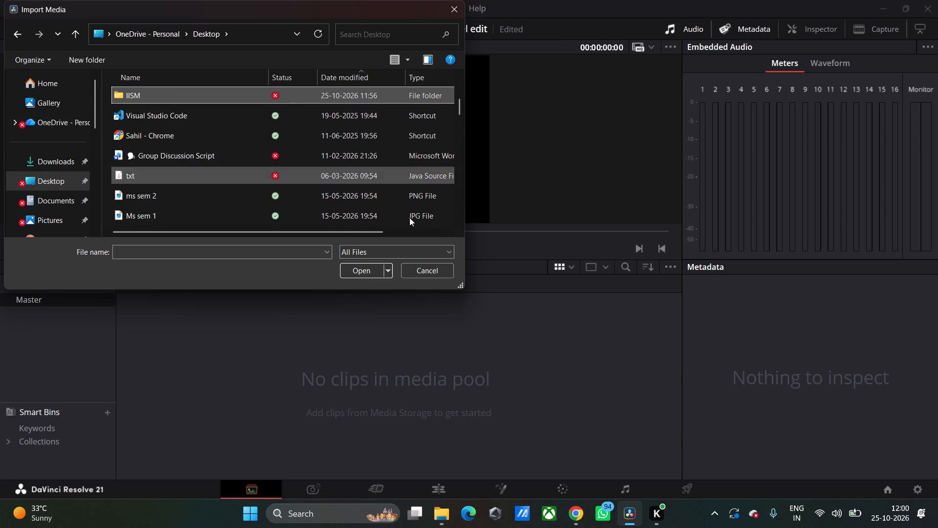
left_click(363, 274)
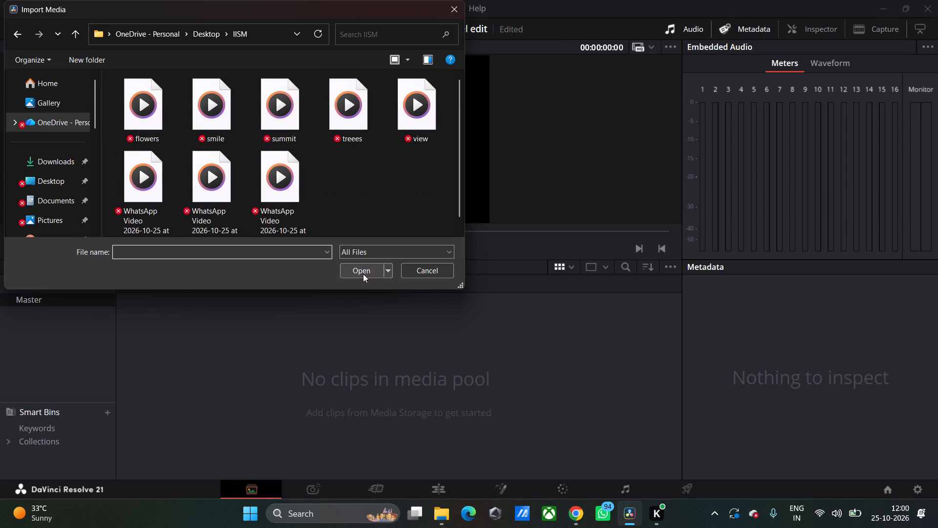
Import all the video clips in the IISM folder and change the project frame rate to 30 frames per second.
left_click(363, 274)
left_click_drag(336, 200, 348, 169)
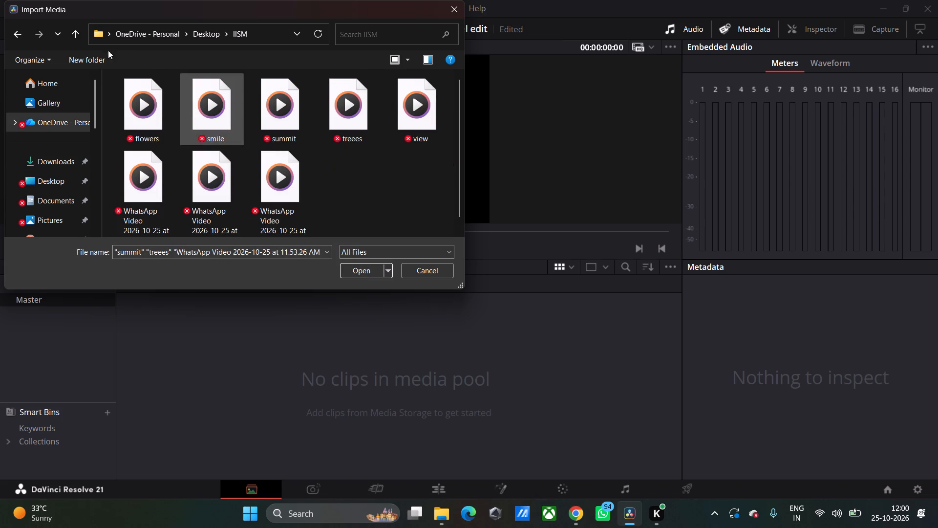
left_click_drag(111, 78, 439, 204)
scroll(315, 146, "right", 1)
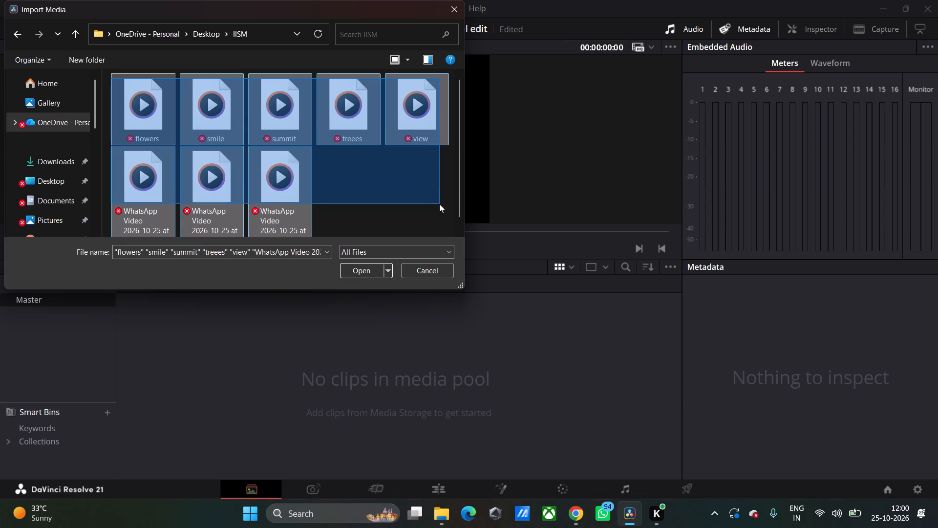
left_click_drag(439, 204, 435, 208)
scroll(439, 204, "right", 1)
left_click(370, 269)
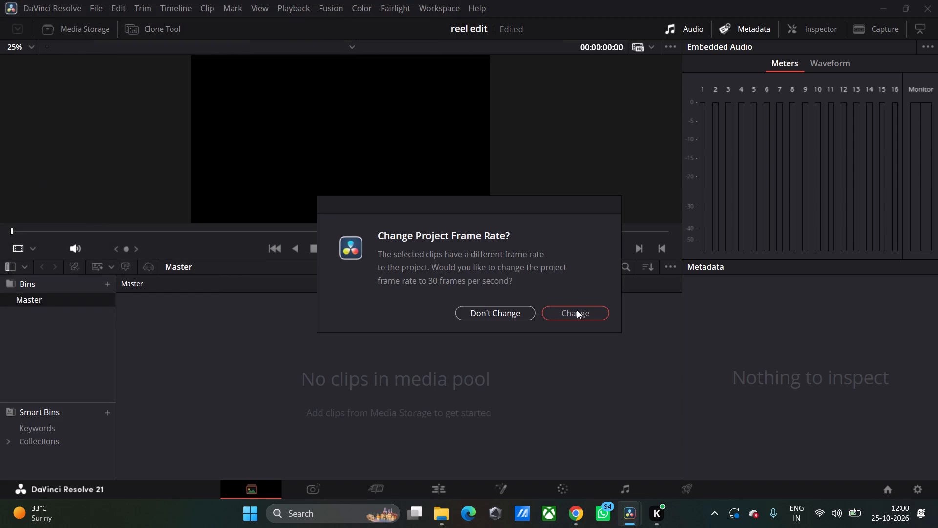
left_click(576, 312)
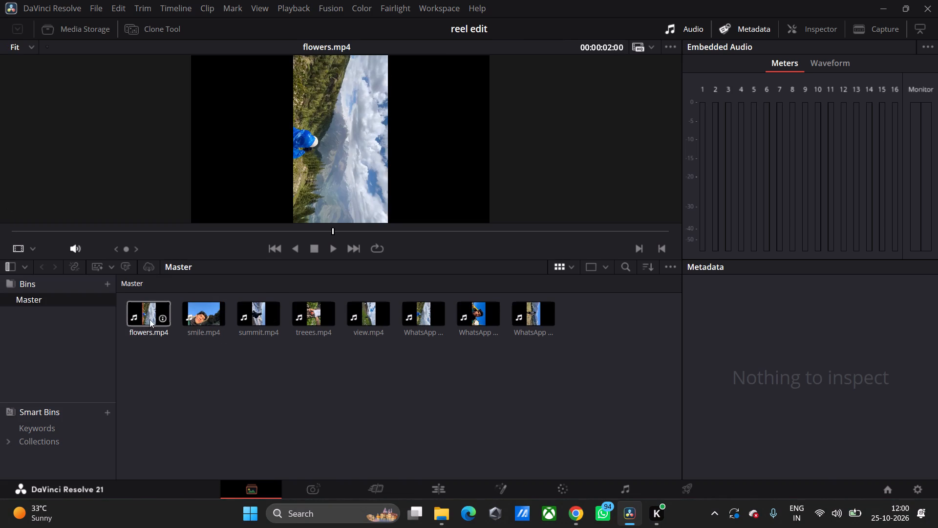
Switch to the Cut page and show all the Master bin clips together as a source tape in the viewer.
left_click(380, 494)
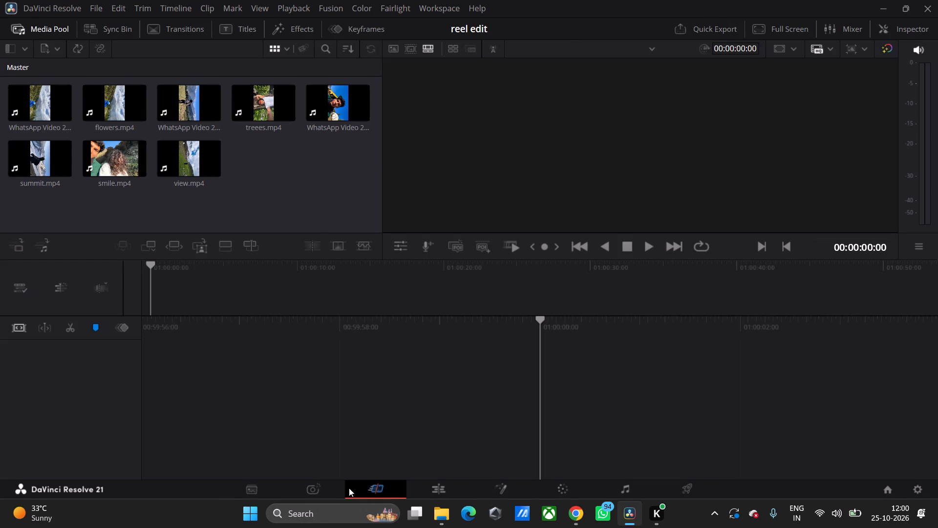
left_click(319, 490)
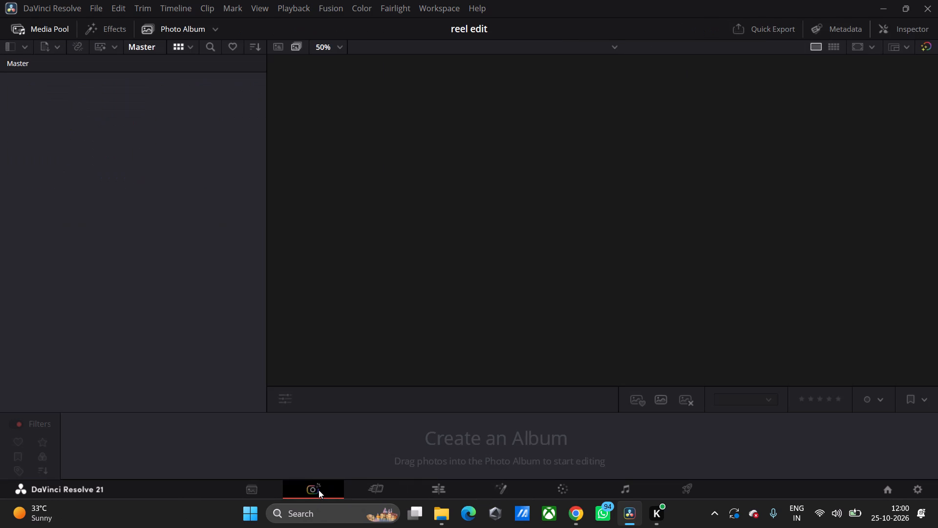
left_click(375, 492)
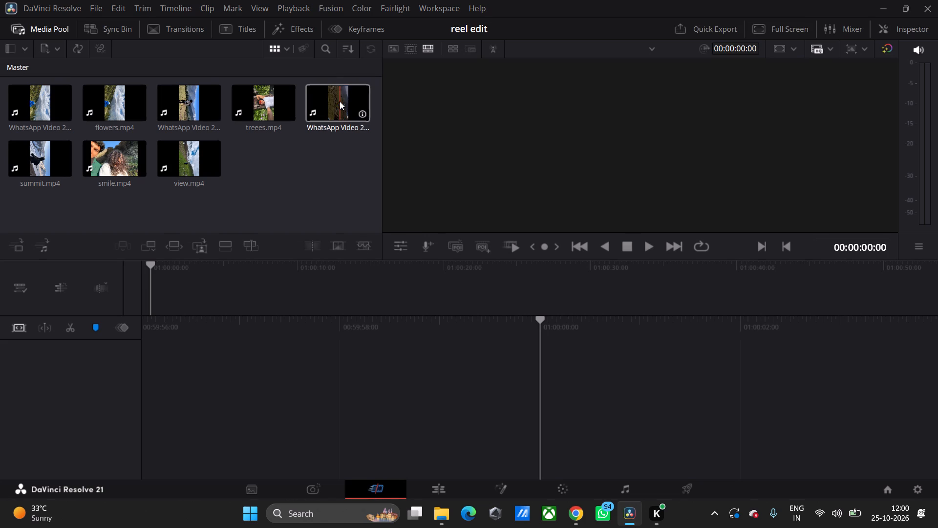
left_click_drag(418, 51, 406, 49)
left_click(406, 49)
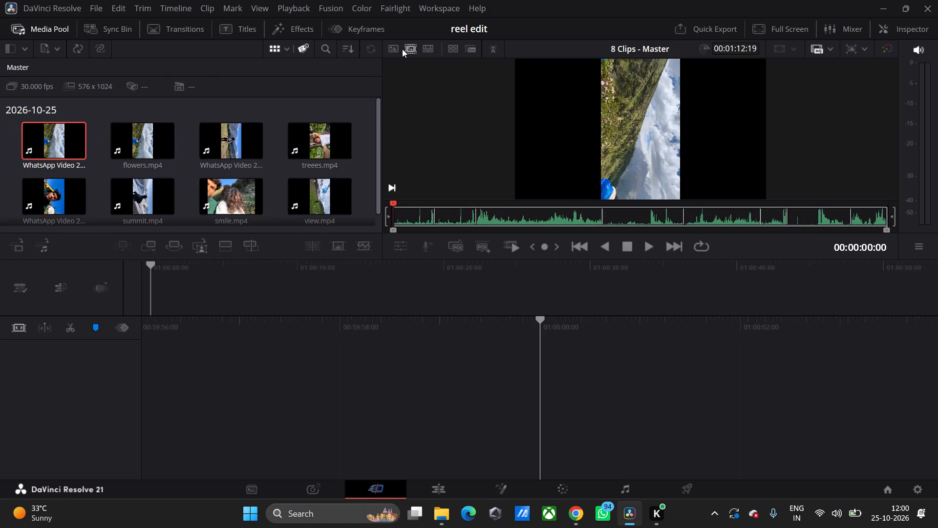
Try the viewer's different modes, including the multi-camera view, and settle on showing only the selected source clip.
left_click(394, 49)
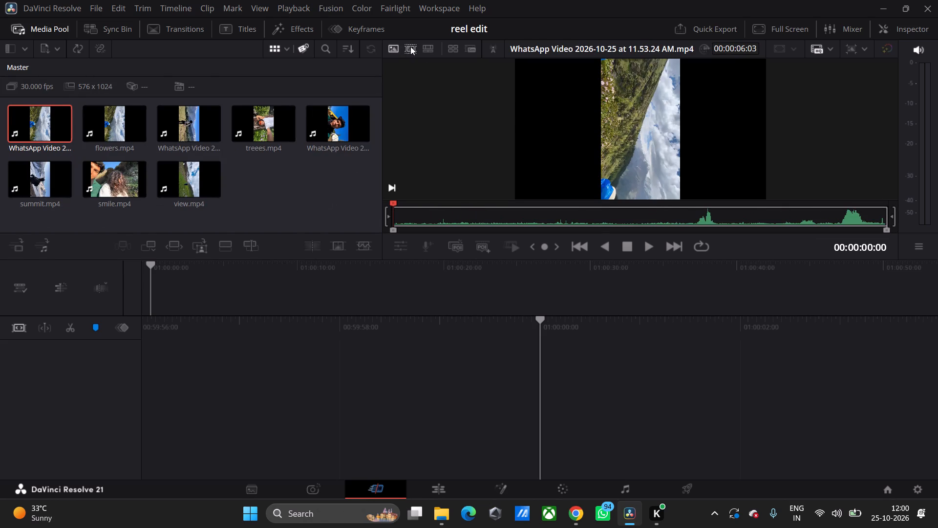
left_click(430, 48)
left_click_drag(460, 46, 453, 48)
left_click(453, 48)
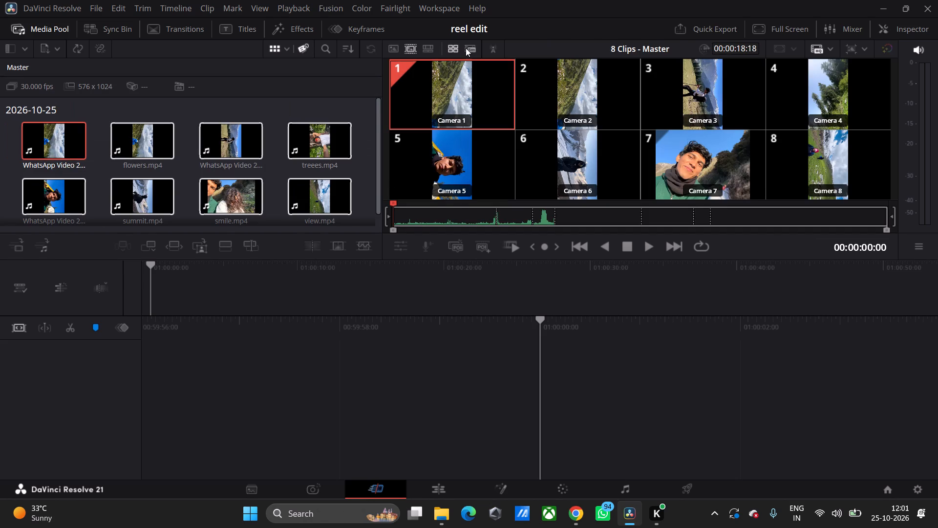
left_click(466, 48)
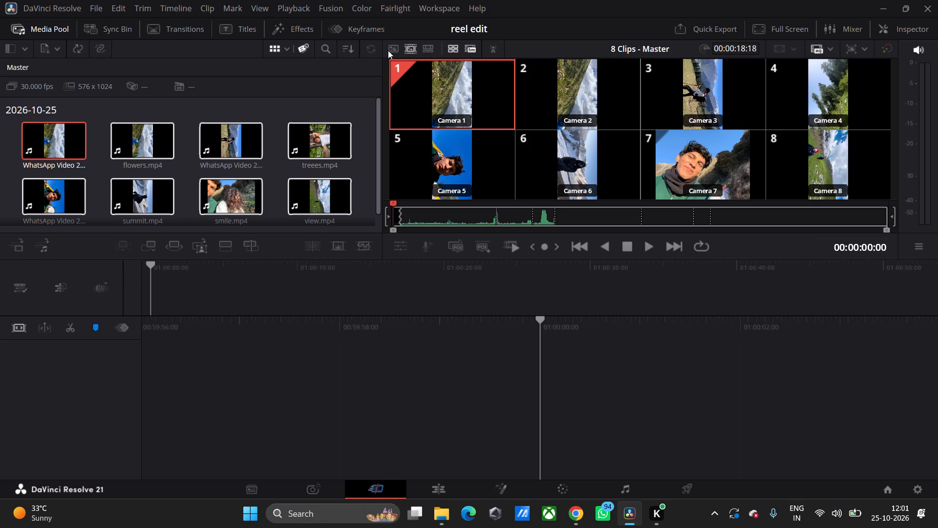
left_click(388, 50)
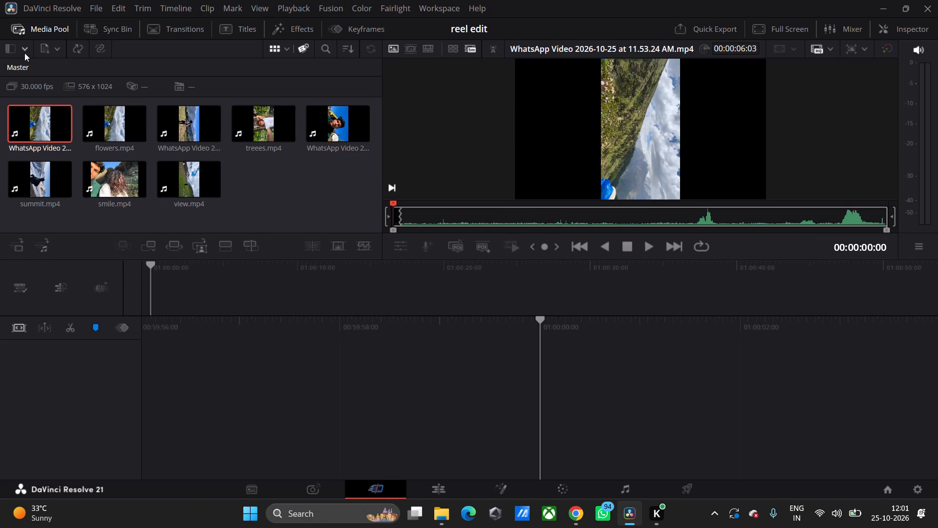
left_click(390, 47)
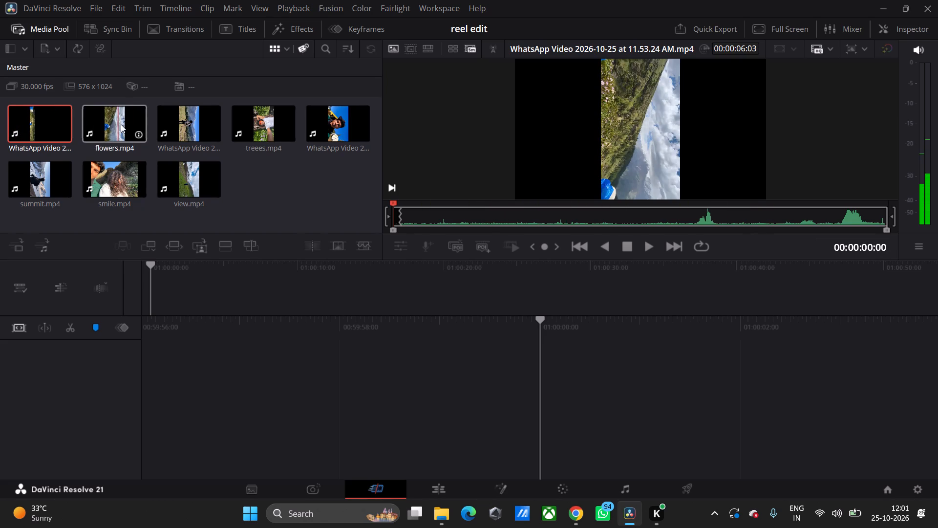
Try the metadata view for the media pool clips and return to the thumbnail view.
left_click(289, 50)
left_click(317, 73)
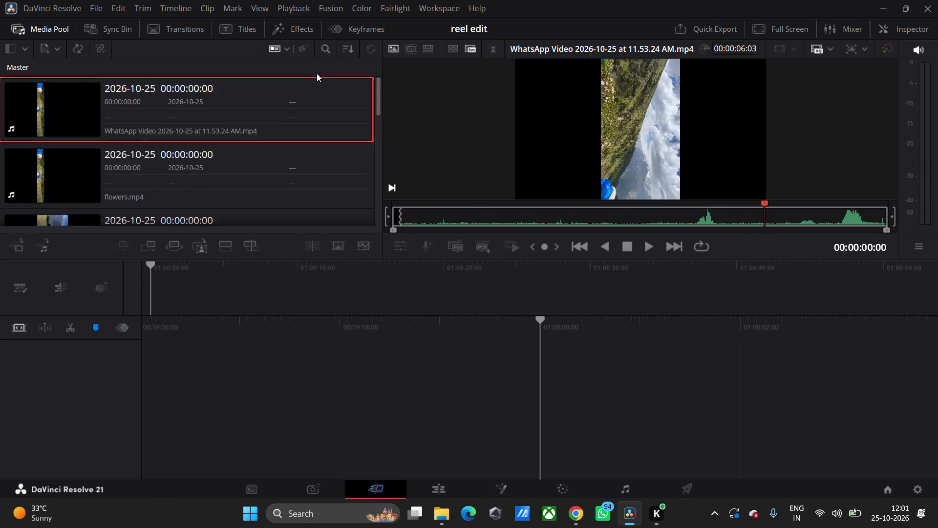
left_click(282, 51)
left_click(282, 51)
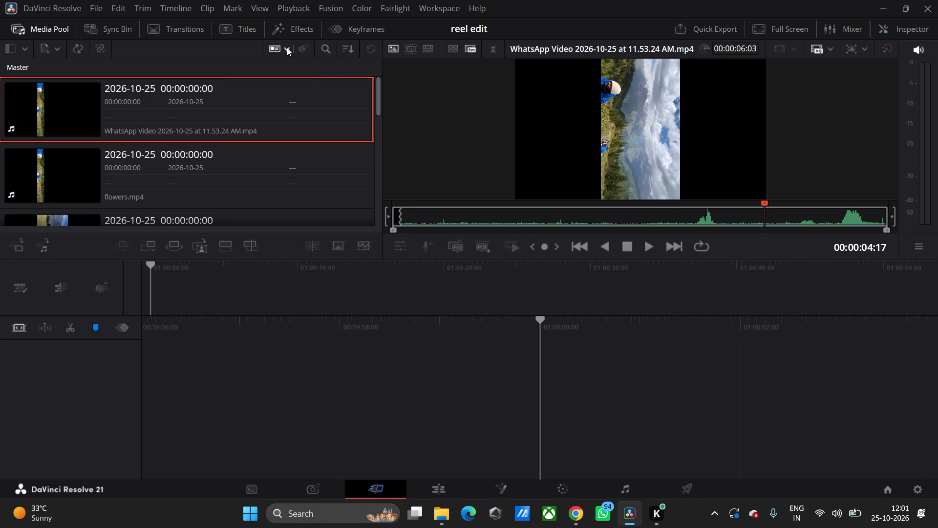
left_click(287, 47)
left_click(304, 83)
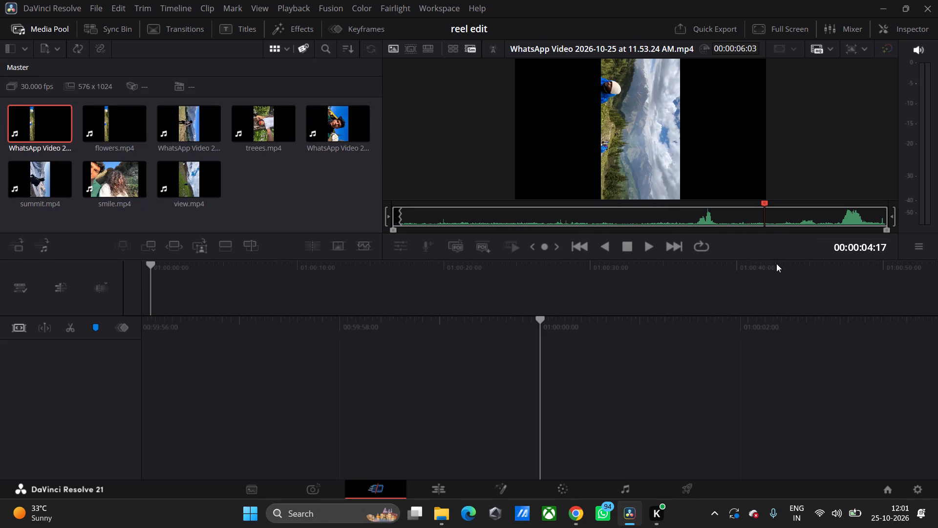
Enlarge the media pool and viewer area by making the timeline area shorter.
left_click_drag(775, 260, 770, 289)
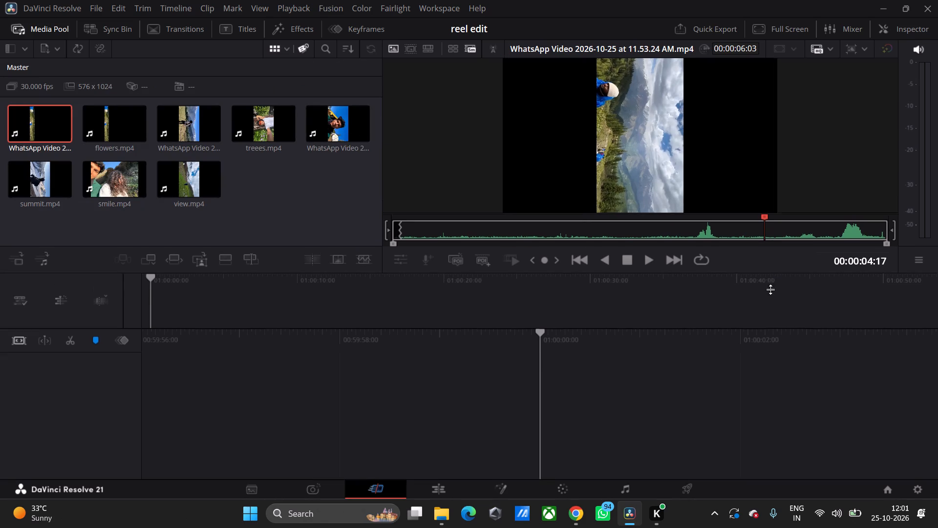
left_click_drag(770, 289, 762, 336)
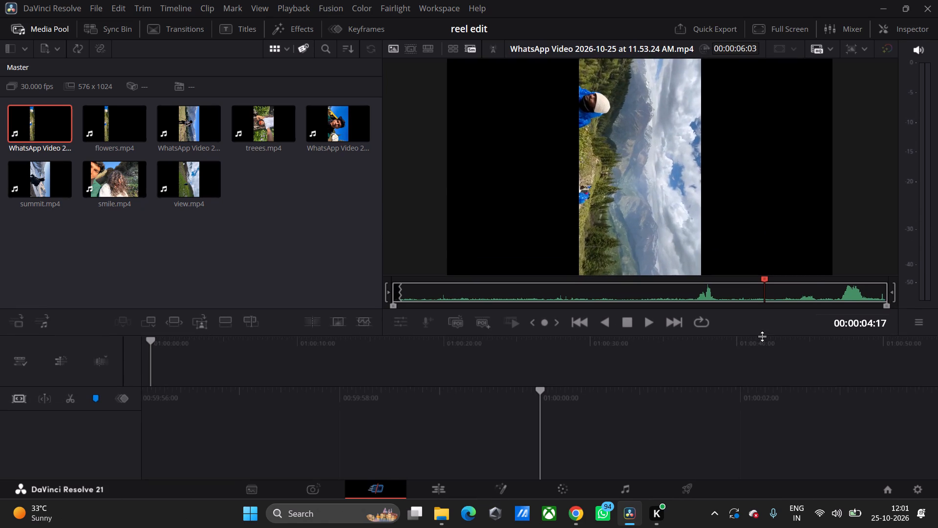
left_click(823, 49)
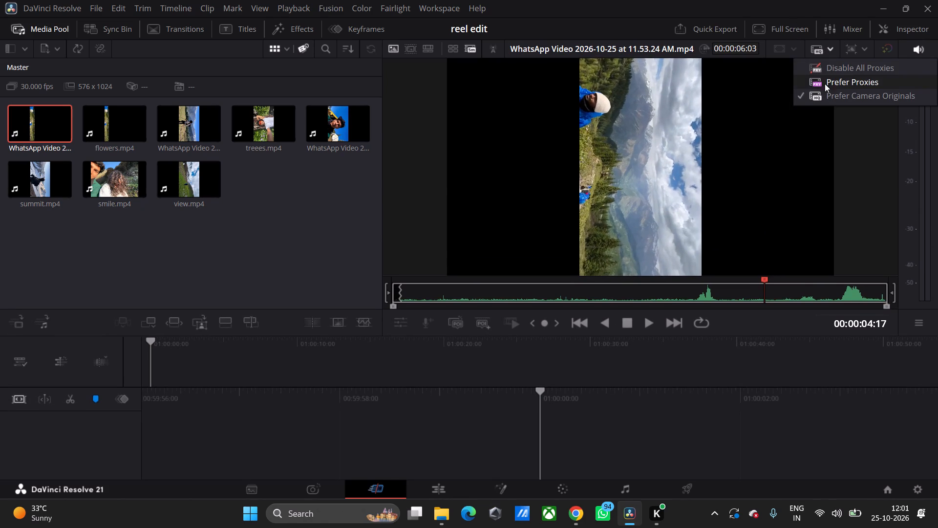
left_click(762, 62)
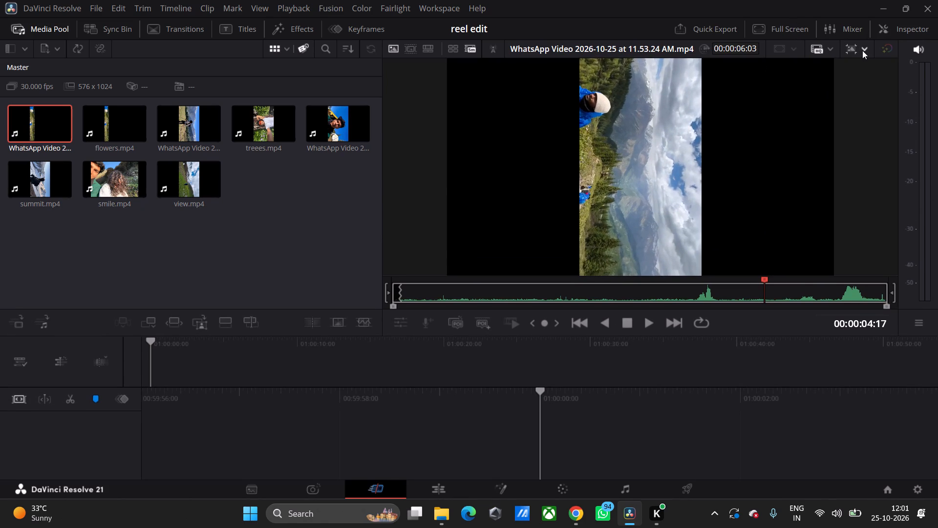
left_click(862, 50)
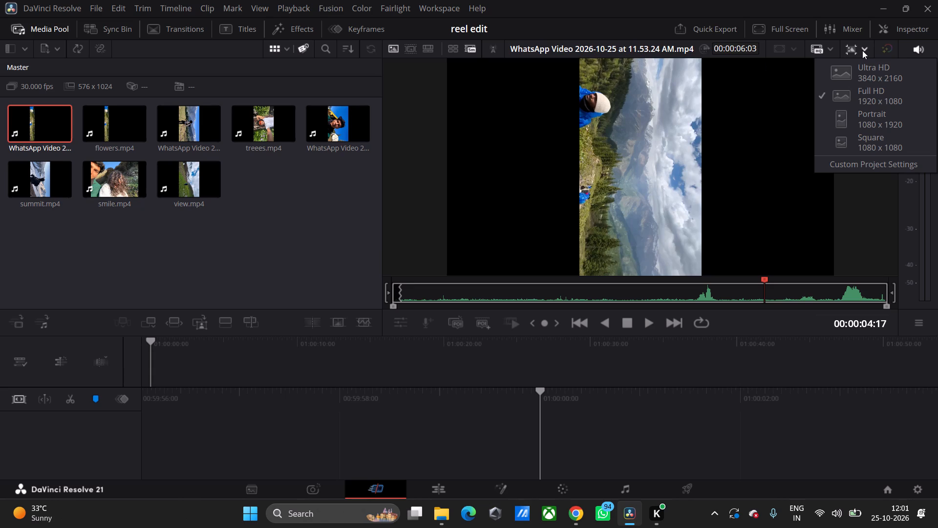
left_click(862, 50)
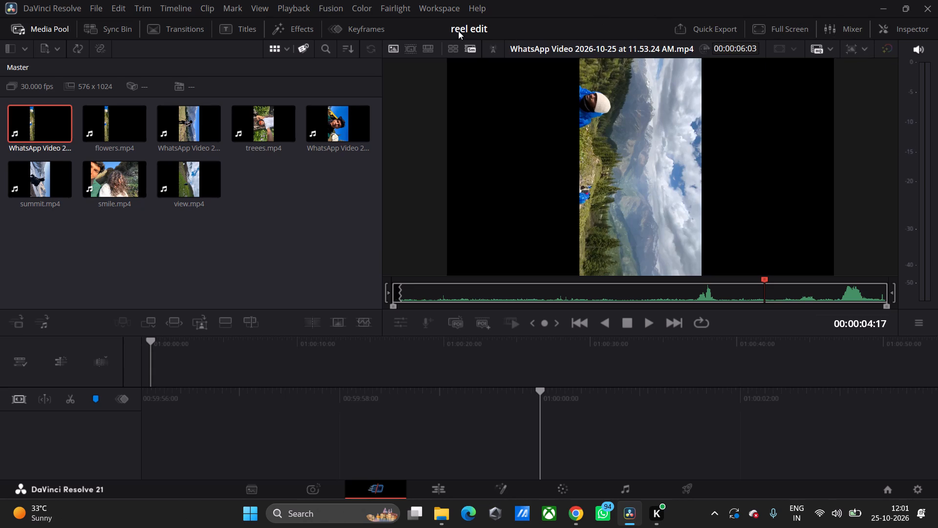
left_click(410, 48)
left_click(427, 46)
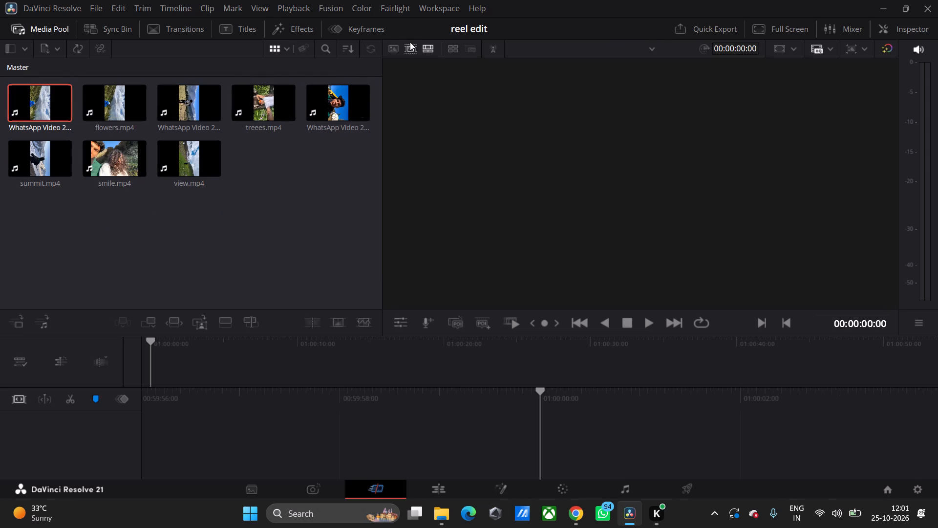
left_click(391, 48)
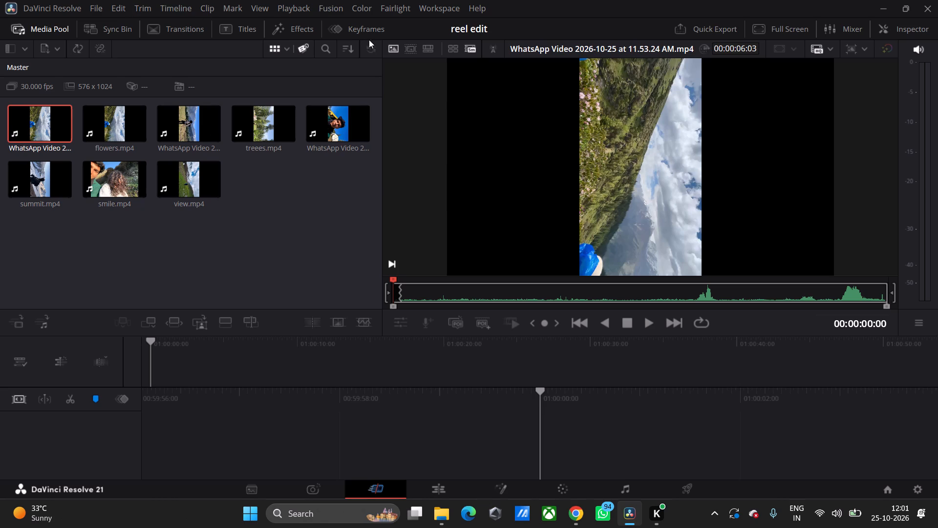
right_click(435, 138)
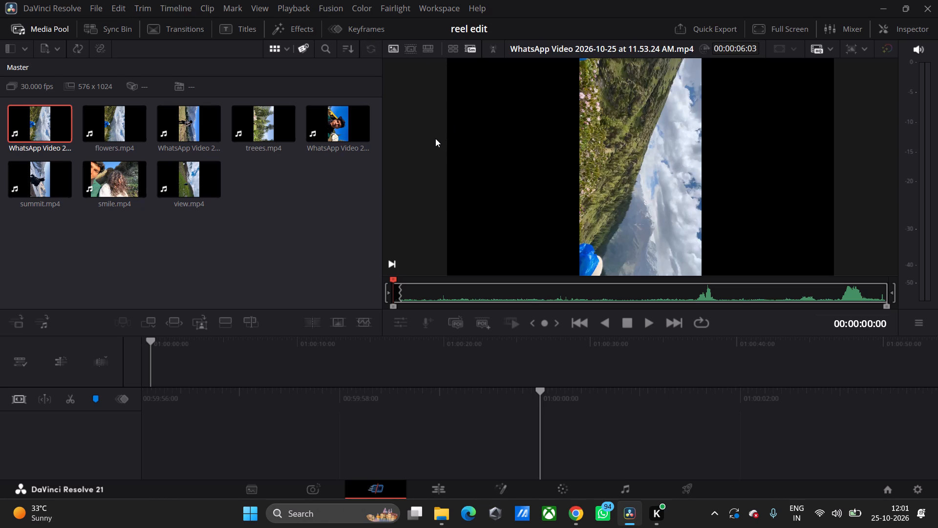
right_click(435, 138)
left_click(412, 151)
Switch to Chrome, open YouTube in a new tab and search for "how t do double screen in da vinci".
left_click(576, 520)
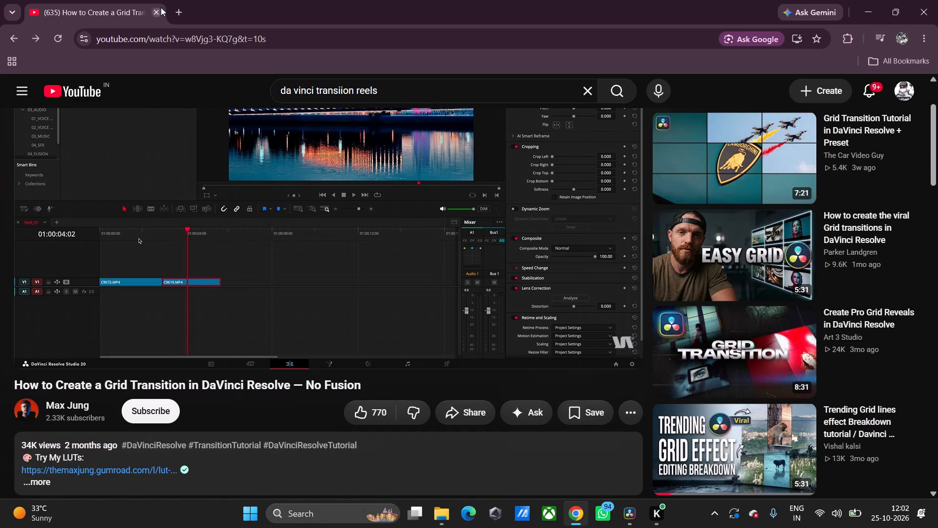
left_click(181, 6)
left_click(272, 371)
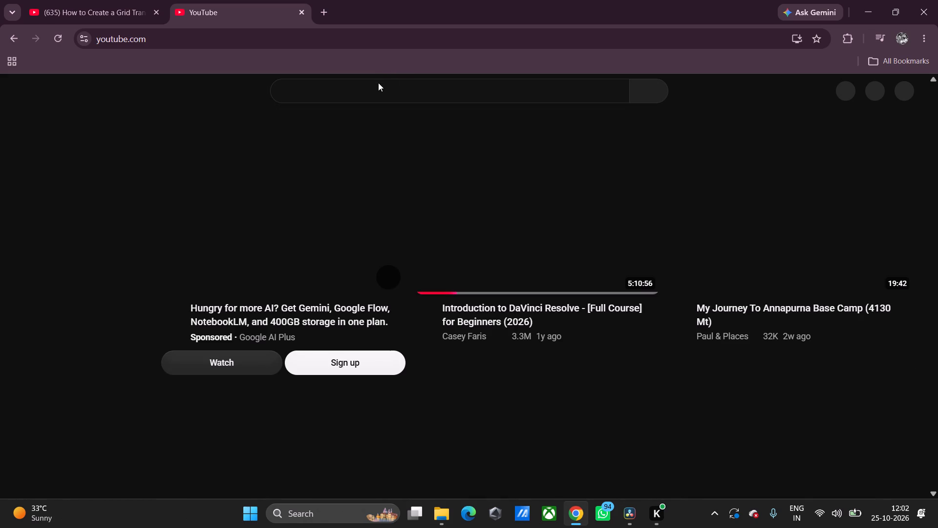
left_click(369, 89)
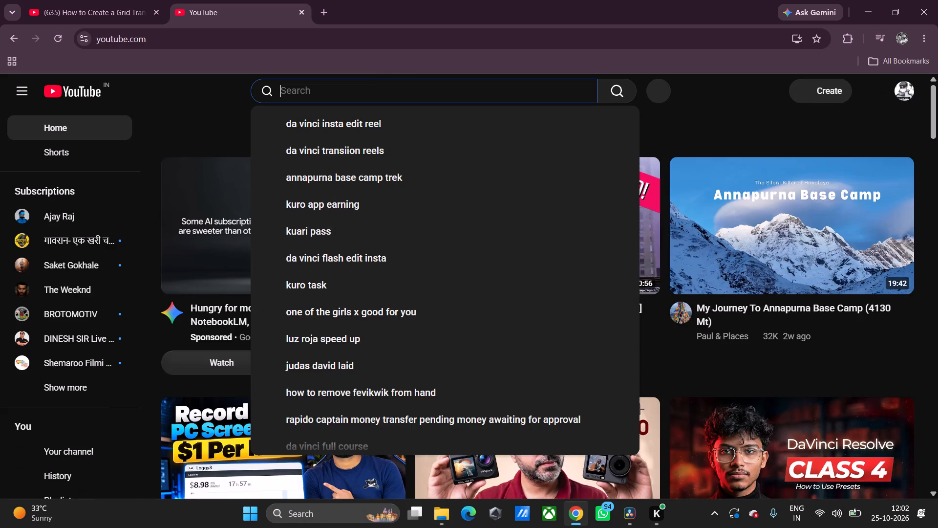
type("how t do double scree")
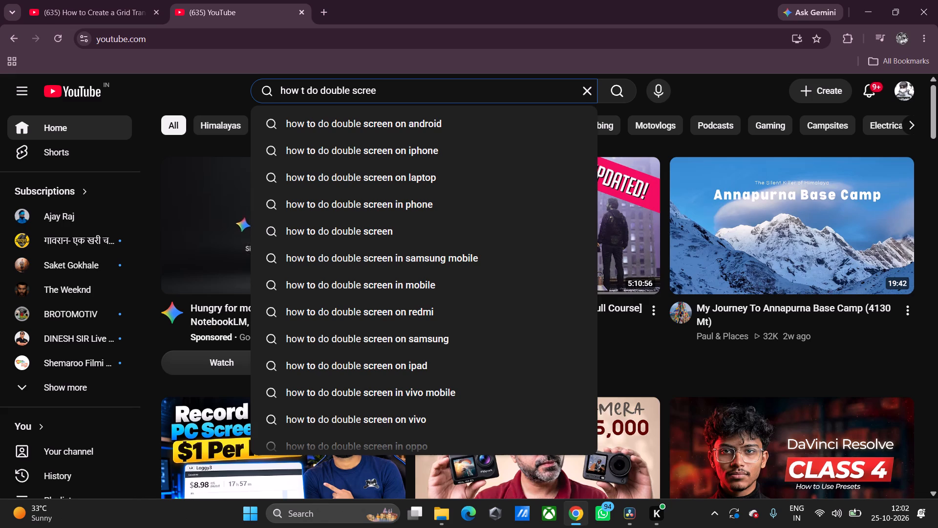
type("n in da")
key("space")
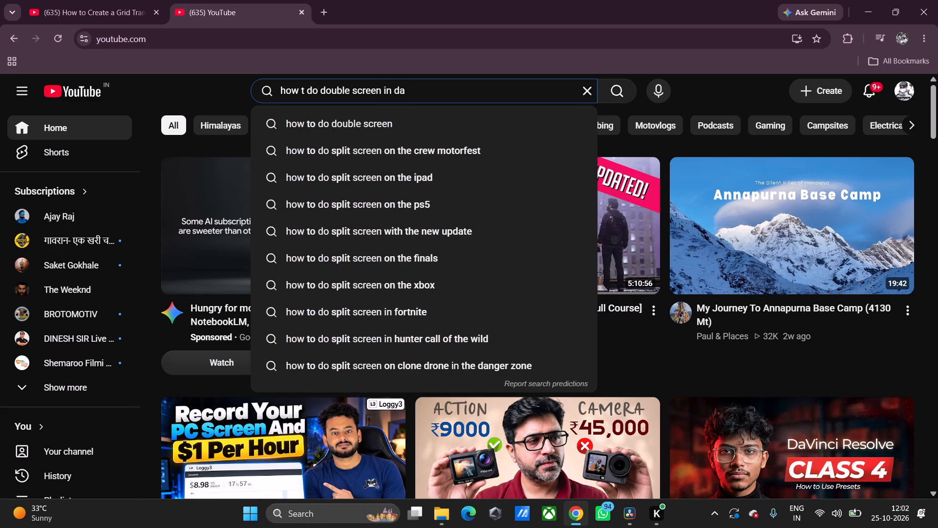
type("vinci")
key("Return")
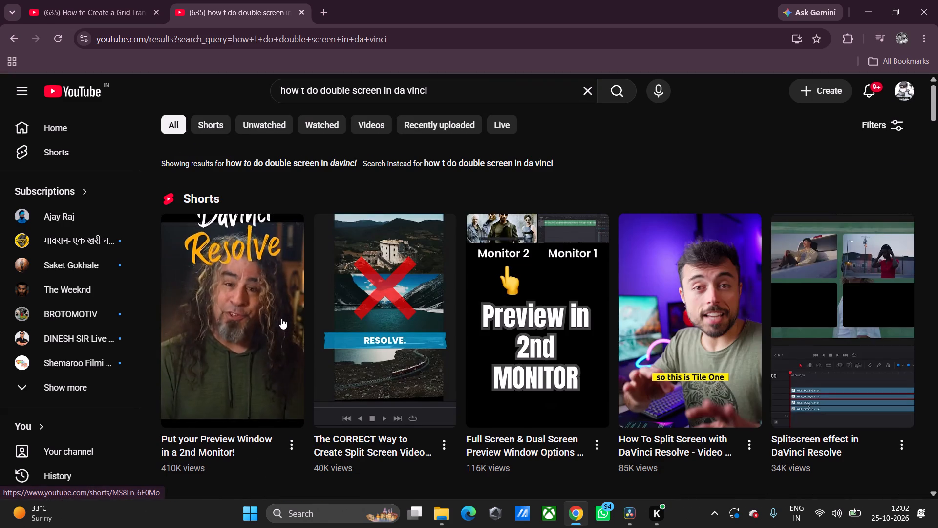
Browse the search results and watch the Short about turning off the dual viewer in DaVinci Resolve 21.
scroll(281, 318, "down", 11)
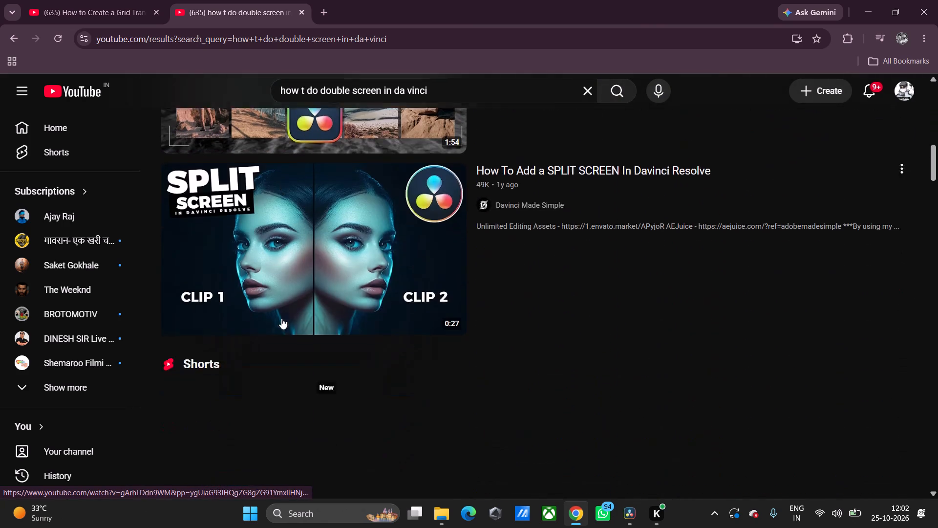
scroll(281, 318, "down", 3)
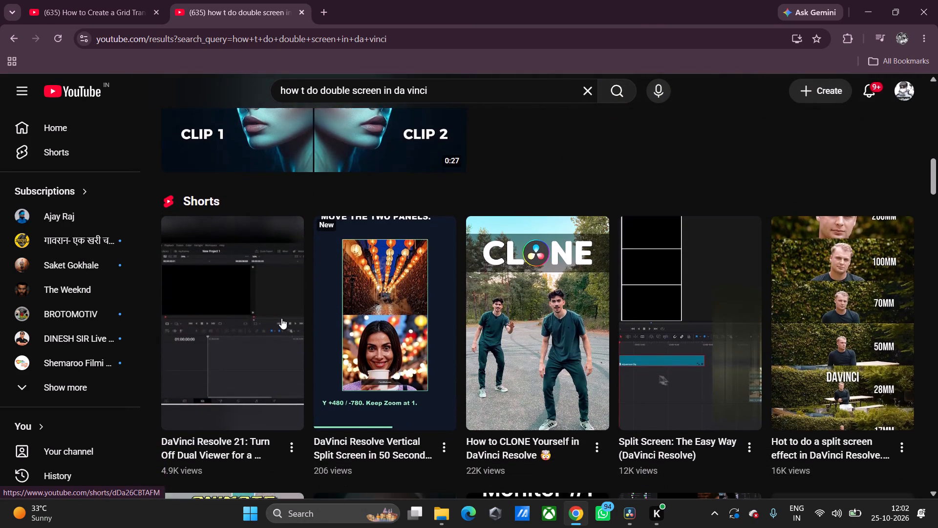
scroll(281, 318, "down", 1)
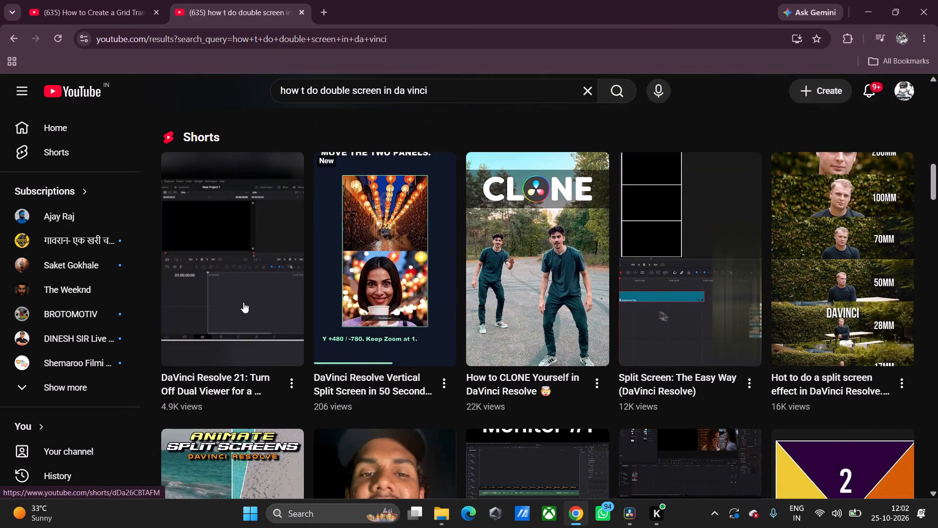
left_click(243, 302)
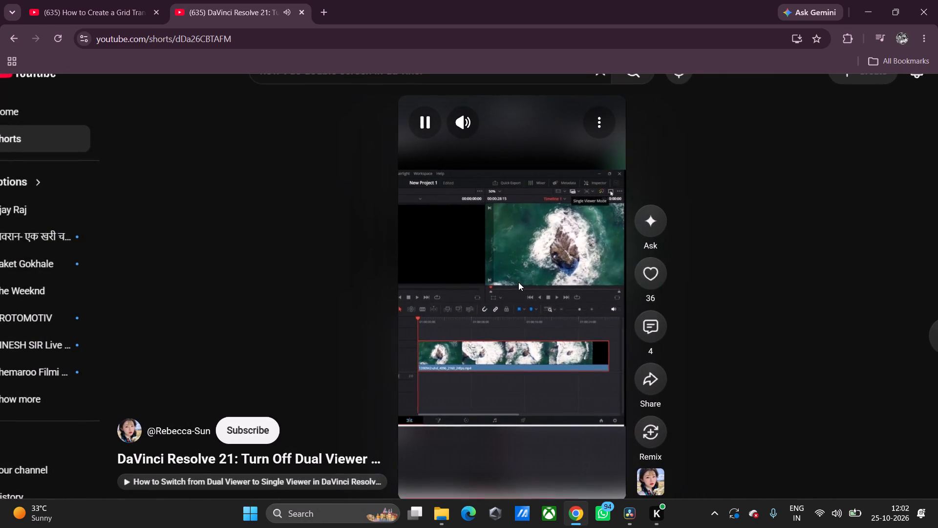
left_click(518, 282)
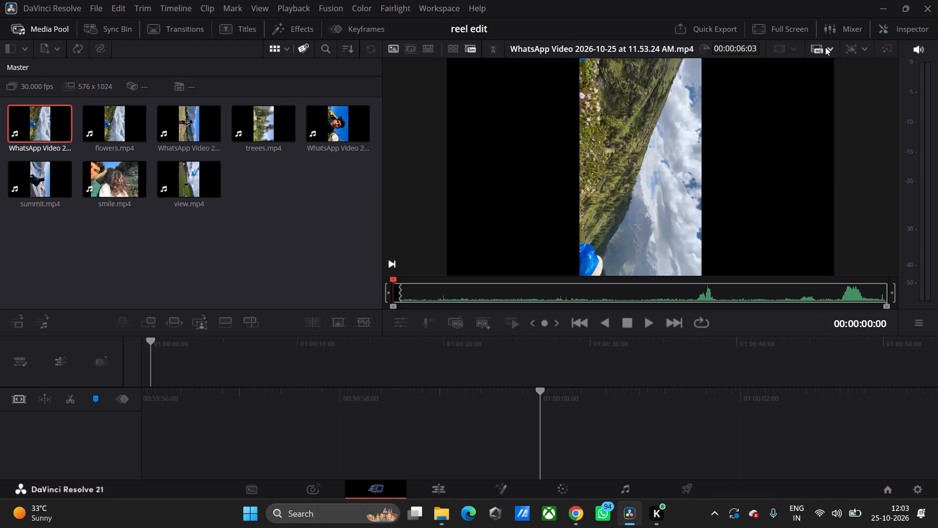
Switch to DaVinci Resolve and check the viewer's controls and the timeline resolution options for a dual-viewer setting.
left_click(782, 47)
left_click_drag(798, 47, 718, 116)
left_click(308, 213)
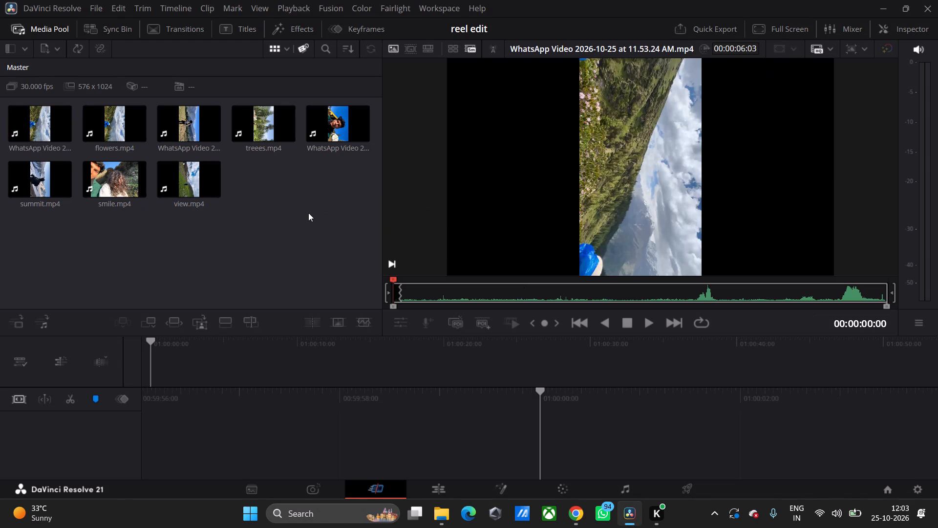
left_click(794, 50)
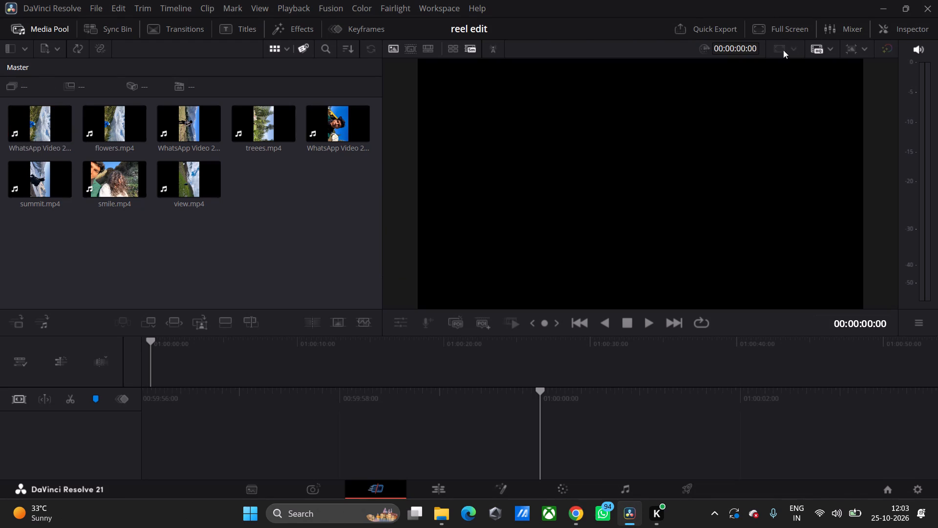
left_click(794, 49)
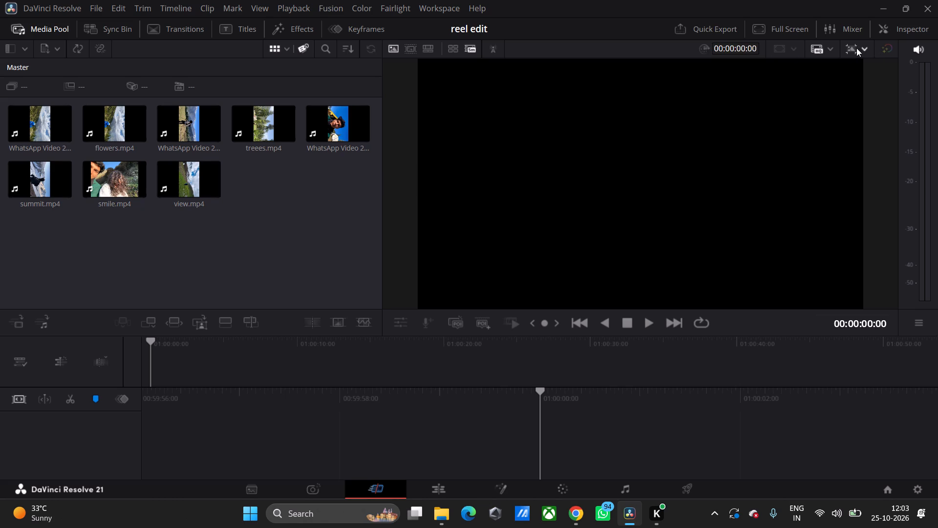
left_click(865, 49)
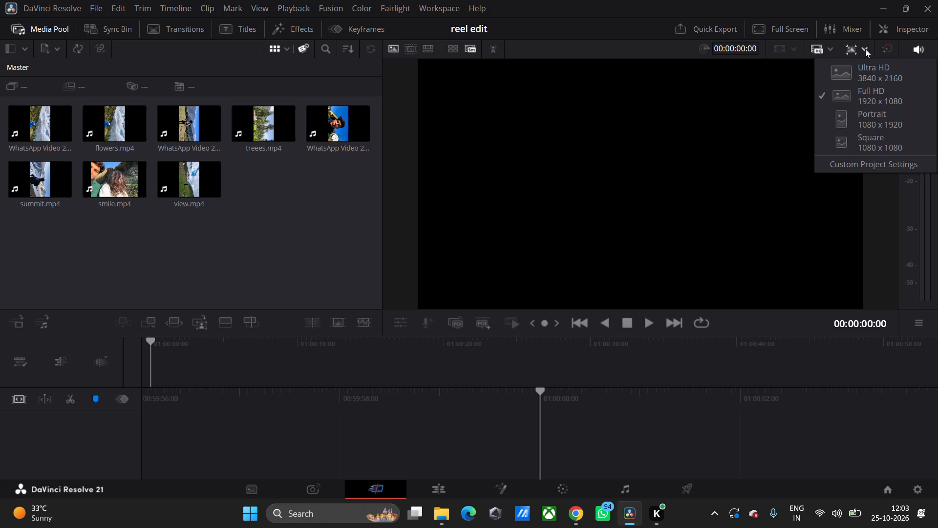
left_click(865, 49)
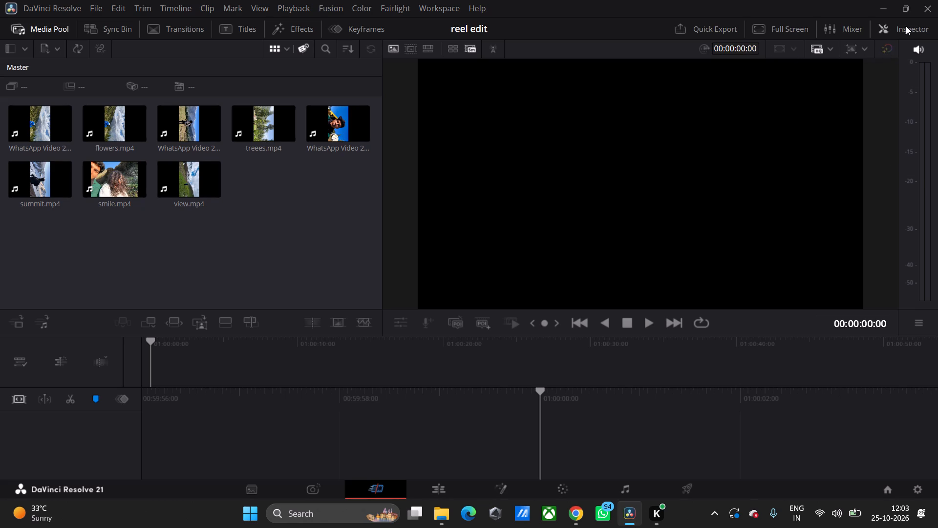
scroll(648, 87, "up", 1)
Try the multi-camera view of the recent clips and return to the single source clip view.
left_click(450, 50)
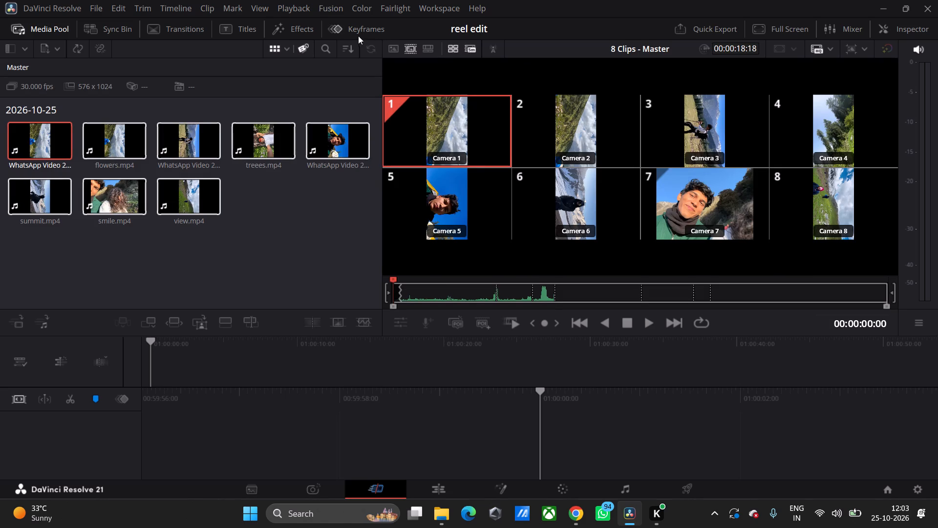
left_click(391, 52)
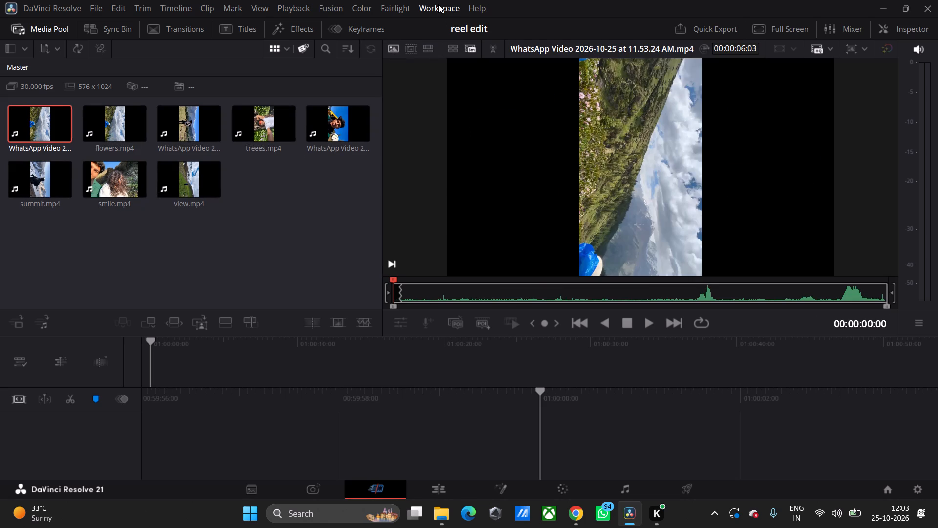
Reset the UI layout of the workspace.
left_click(438, 4)
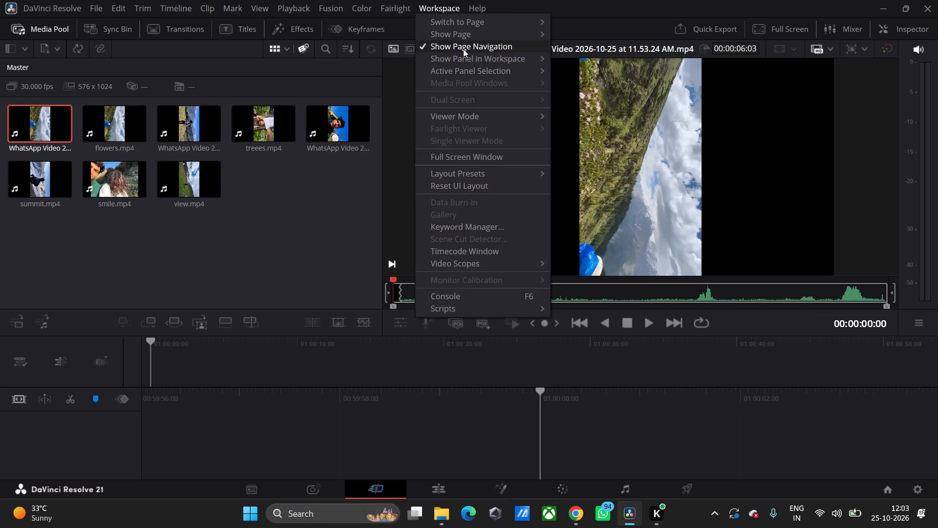
left_click(454, 183)
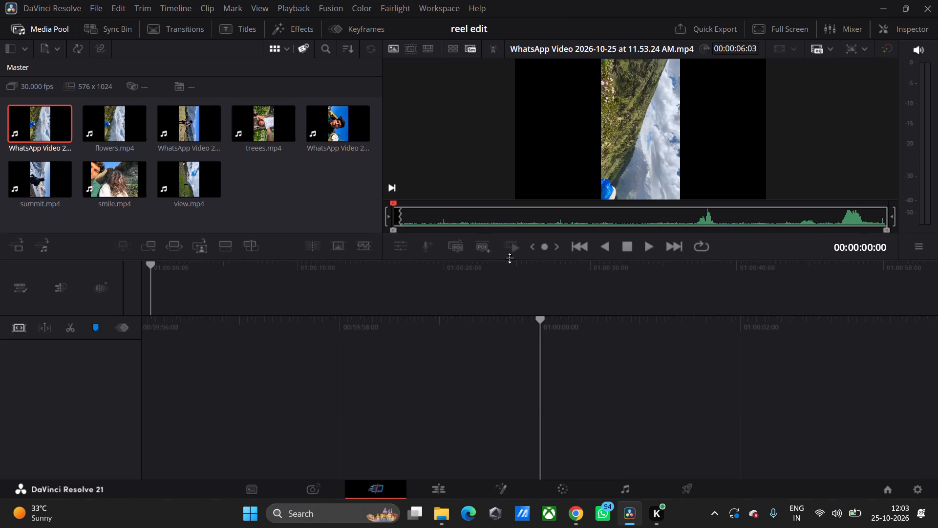
Enlarge the media pool and viewer area by making the timeline area shorter.
left_click_drag(509, 260, 484, 370)
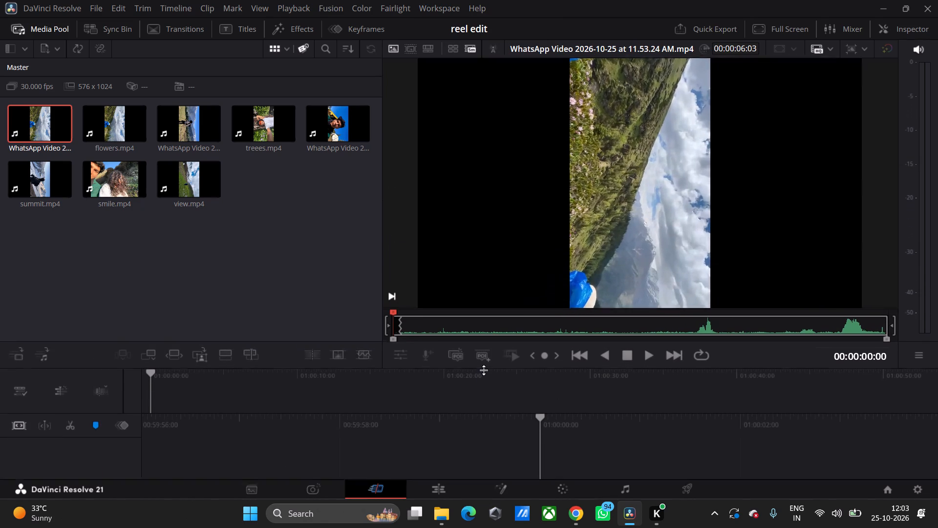
left_click_drag(484, 370, 484, 371)
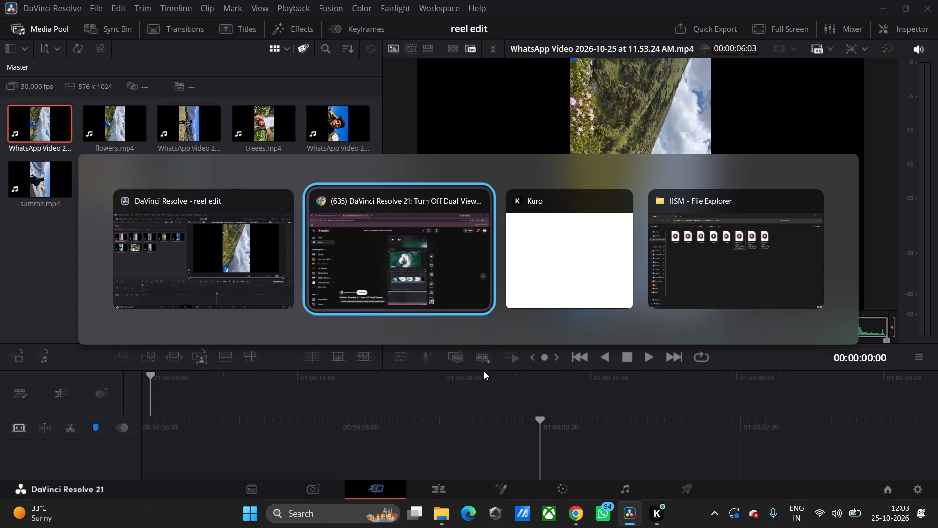
Switch to Chrome and search YouTube for "how to turn on dual viewer in da vinci".
left_click_drag(441, 93, 433, 93)
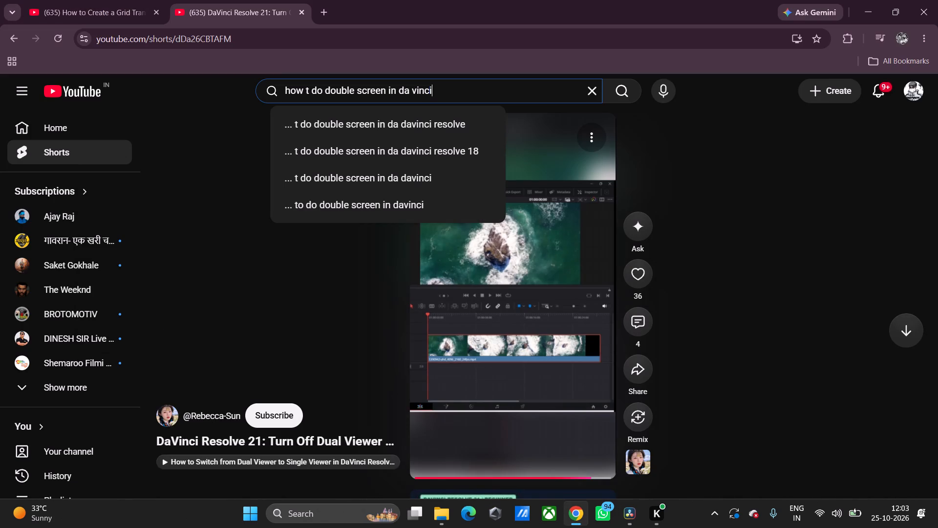
left_click_drag(433, 93, 308, 96)
key("BackSpace")
type("o turn on dua")
type("l view")
type("er in da vinci")
key("Return")
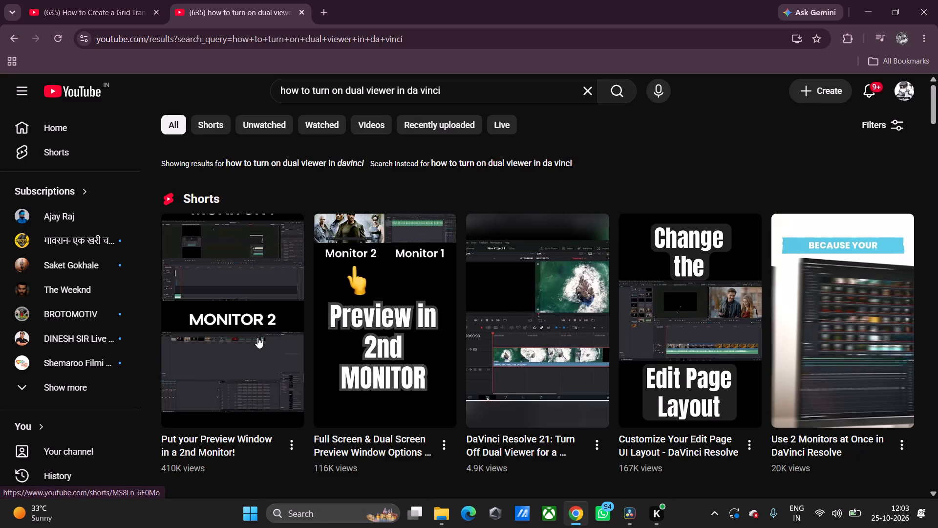
Watch the Shorts on second-monitor previews and dual-screen options, and go back to the search results.
left_click(257, 337)
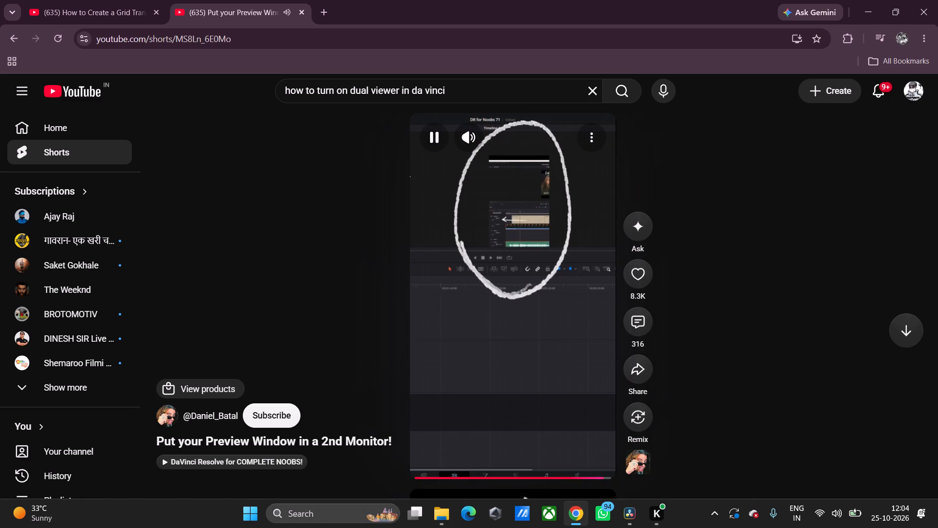
scroll(495, 325, "down", 5)
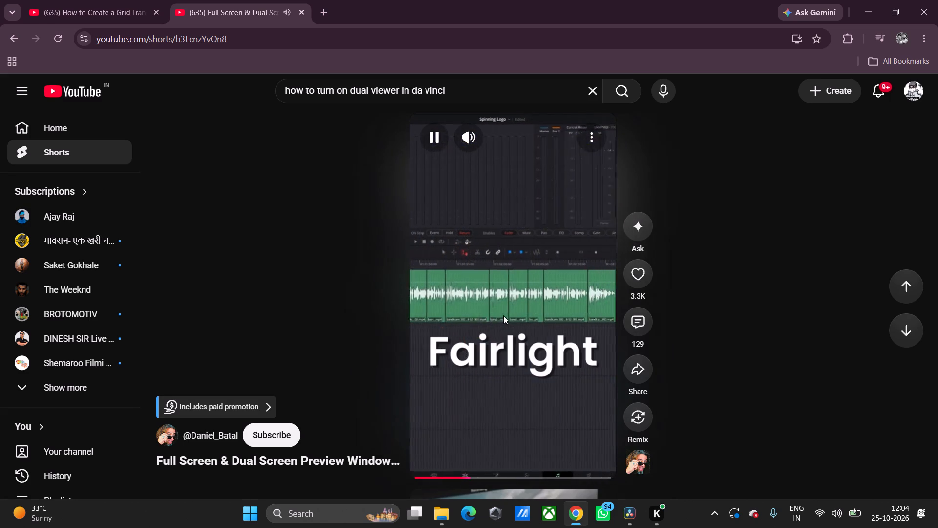
scroll(503, 315, "down", 4)
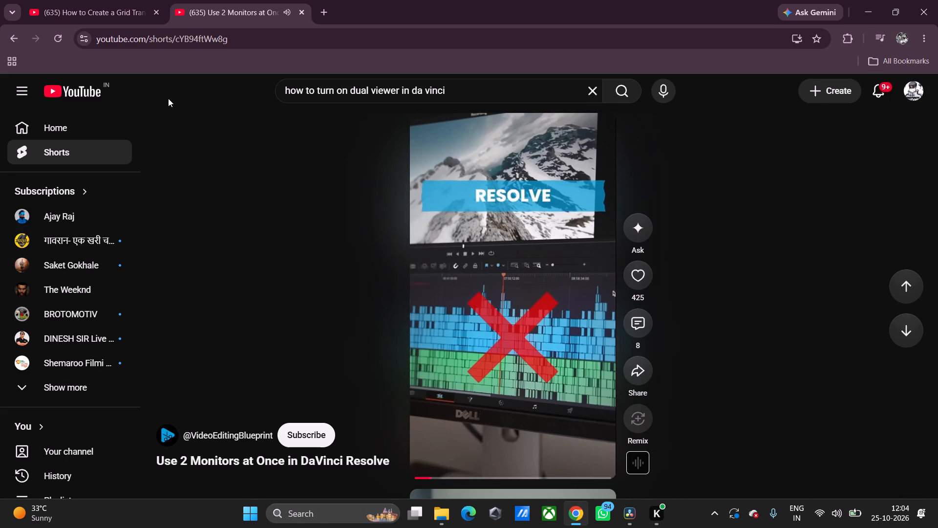
left_click(7, 40)
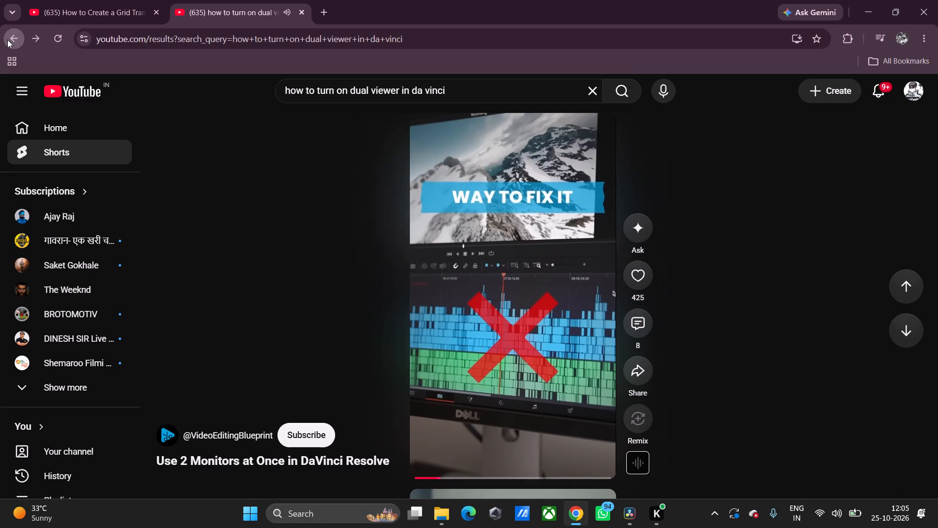
scroll(296, 337, "down", 2)
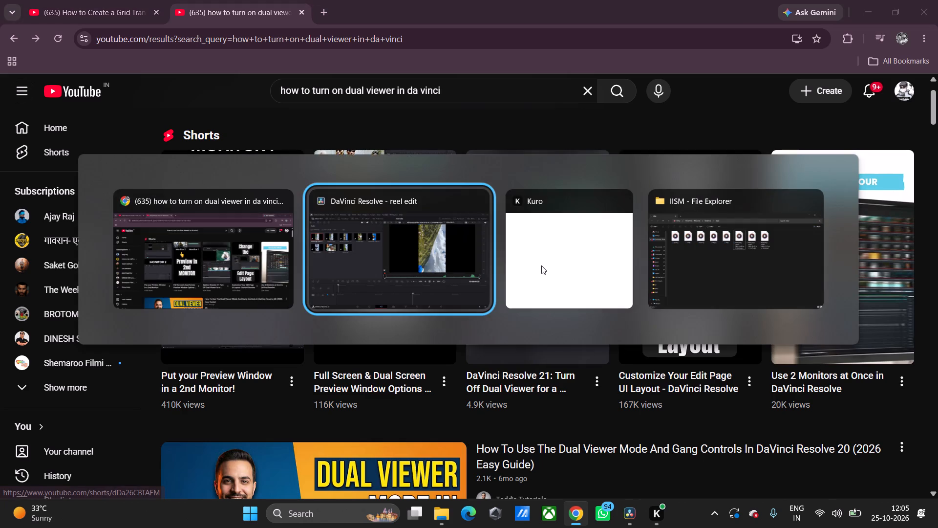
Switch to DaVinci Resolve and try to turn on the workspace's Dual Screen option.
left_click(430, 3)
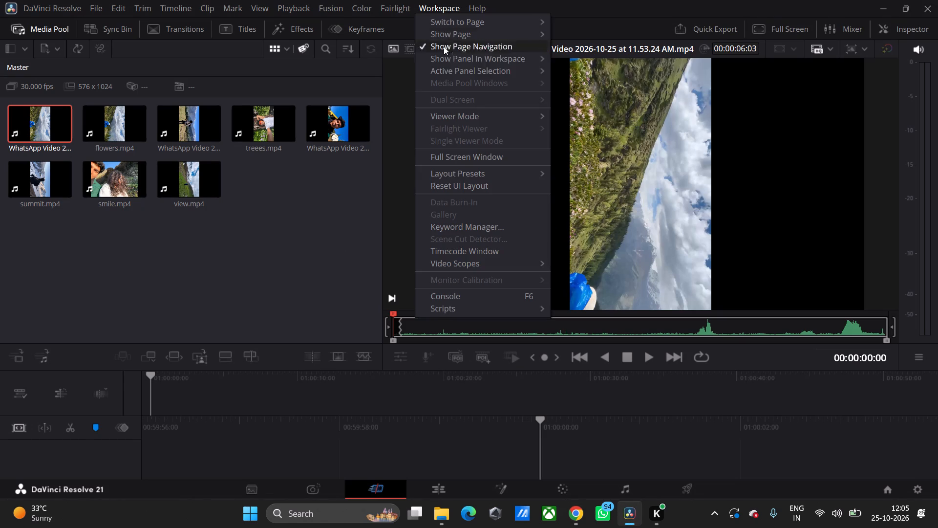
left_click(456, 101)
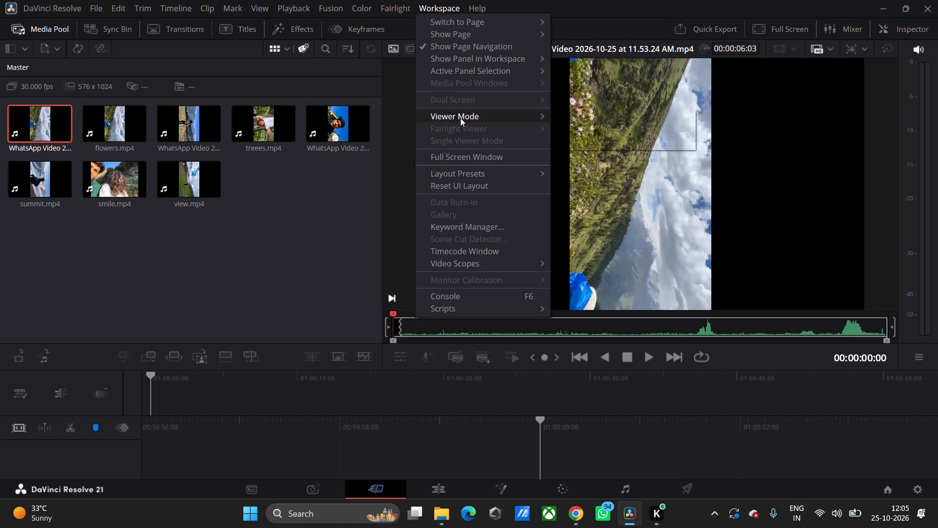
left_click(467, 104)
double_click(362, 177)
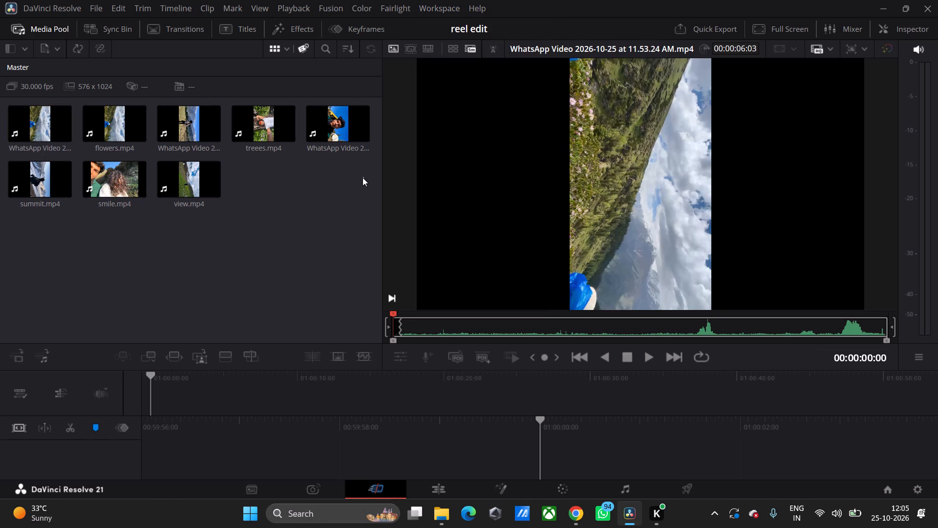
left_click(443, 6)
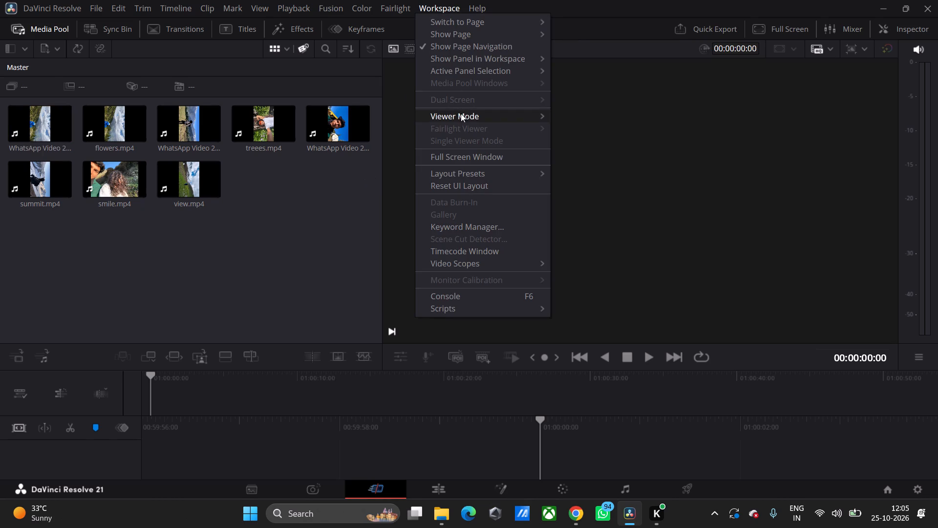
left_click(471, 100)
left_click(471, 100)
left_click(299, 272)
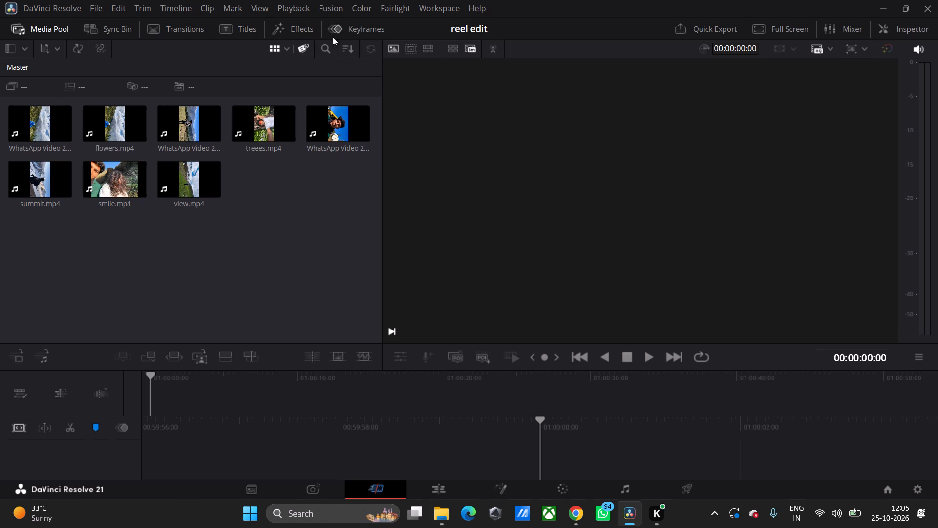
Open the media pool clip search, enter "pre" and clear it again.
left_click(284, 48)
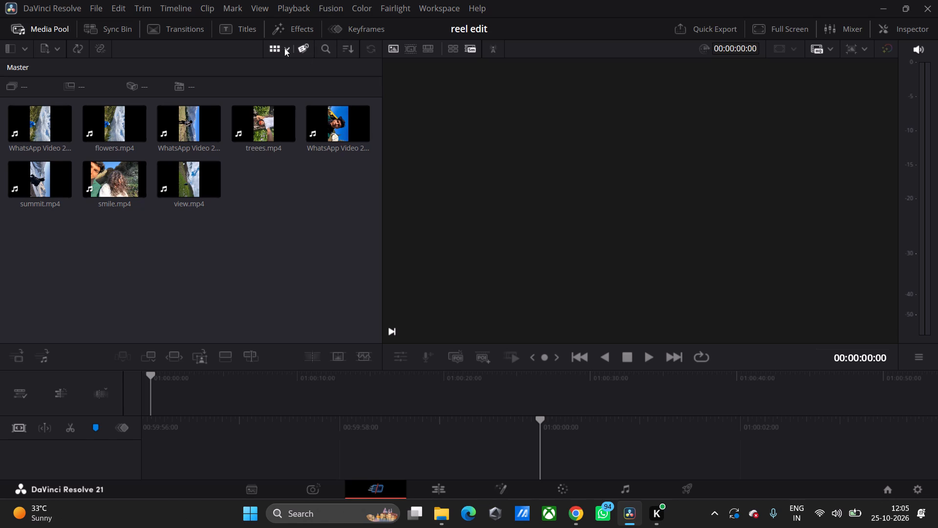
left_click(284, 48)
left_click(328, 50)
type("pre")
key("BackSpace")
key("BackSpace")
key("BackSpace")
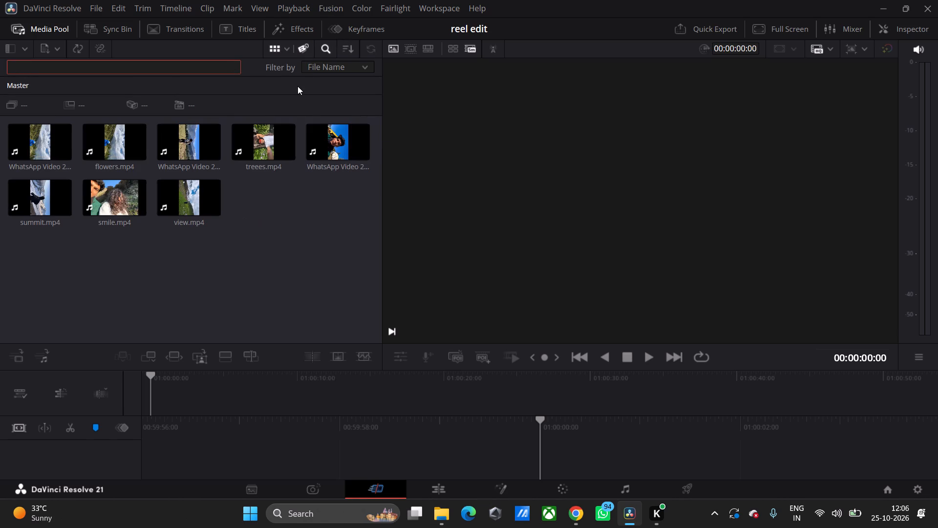
Search the program's help for "preview", examine the matching commands, and clear and close the search.
left_click(483, 11)
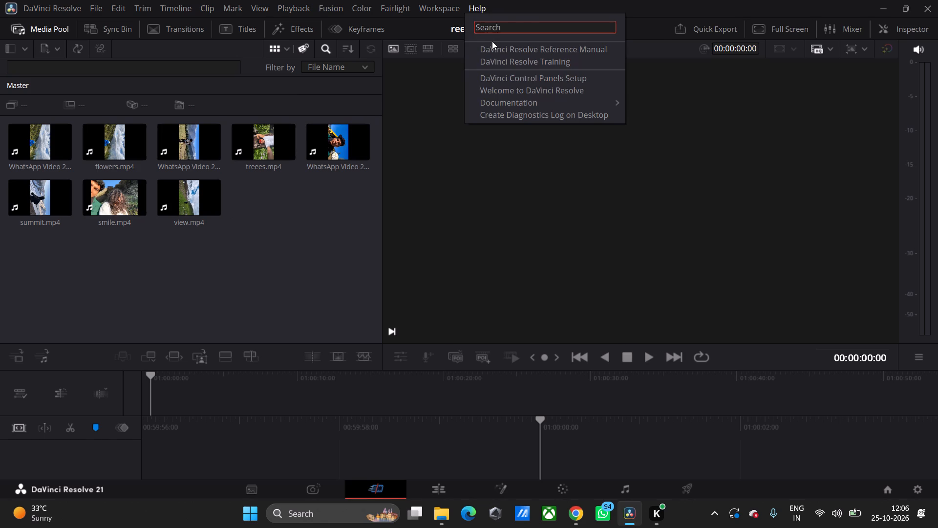
type("pre")
type("viwe")
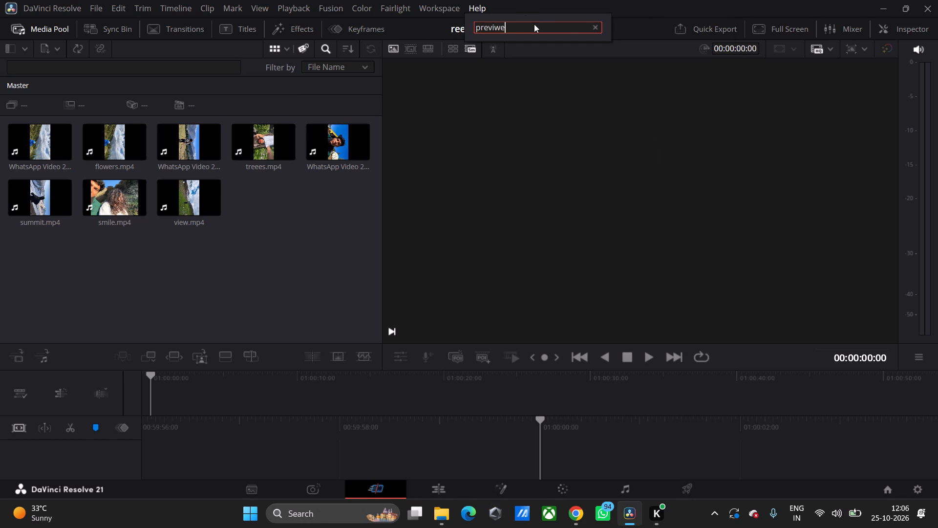
key("BackSpace")
key("BackSpace")
type("ew")
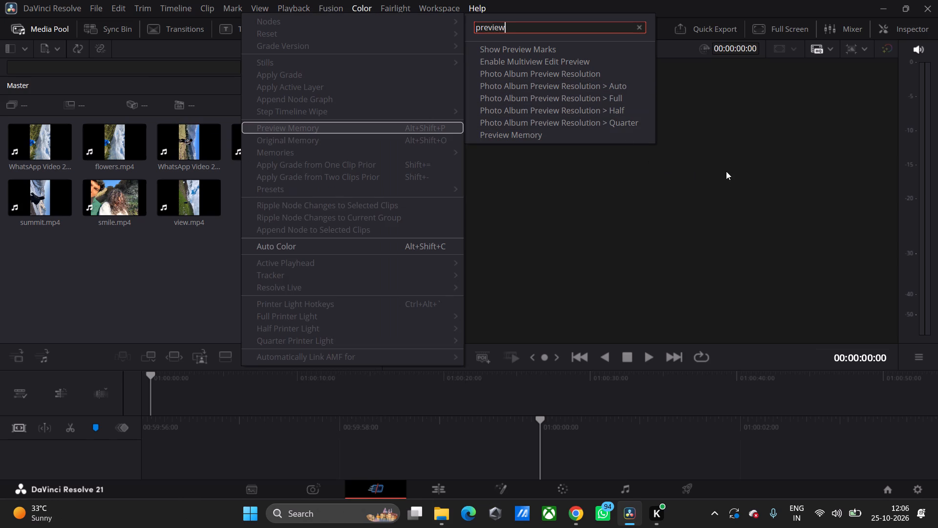
left_click(639, 26)
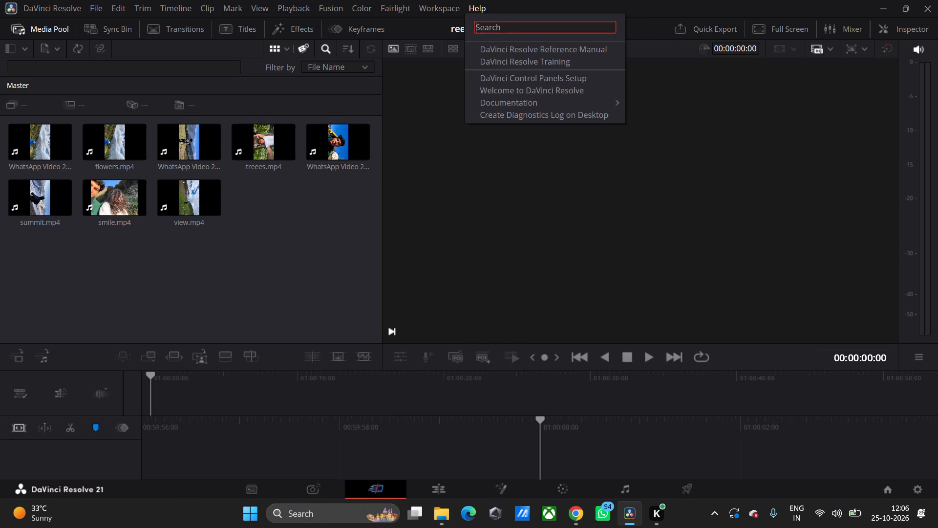
left_click(907, 129)
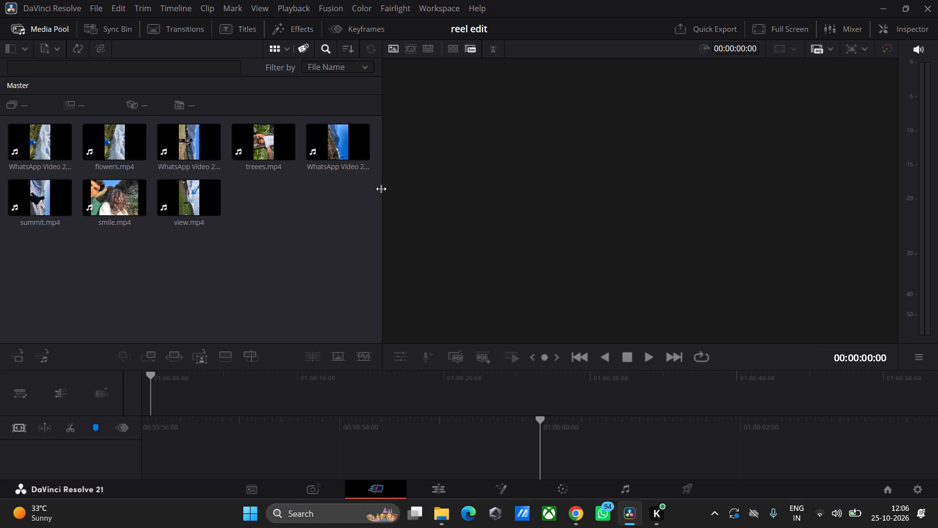
Narrow the media pool to give the Cut page's viewer more width.
left_click_drag(382, 189, 275, 187)
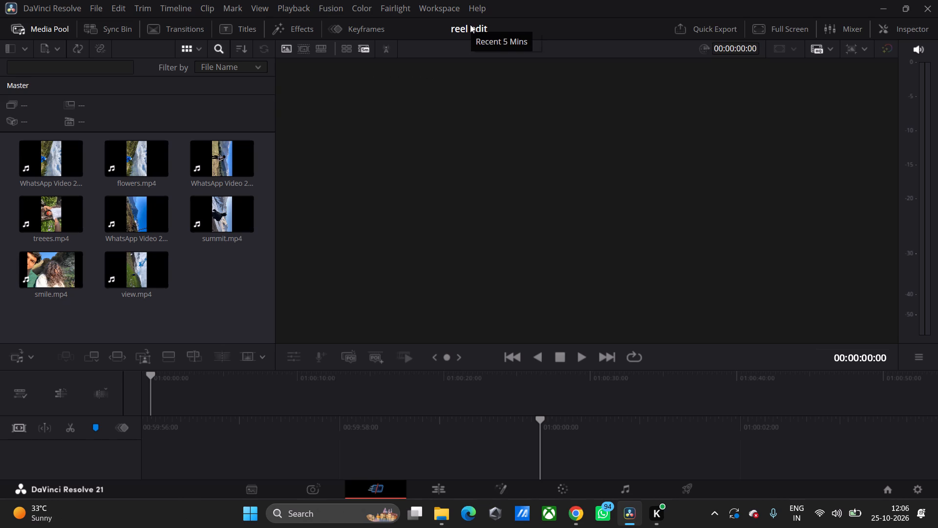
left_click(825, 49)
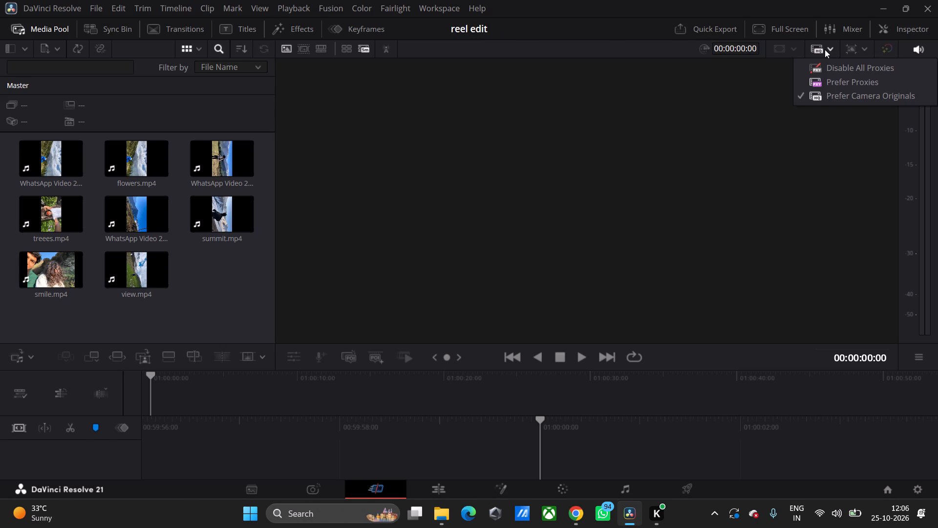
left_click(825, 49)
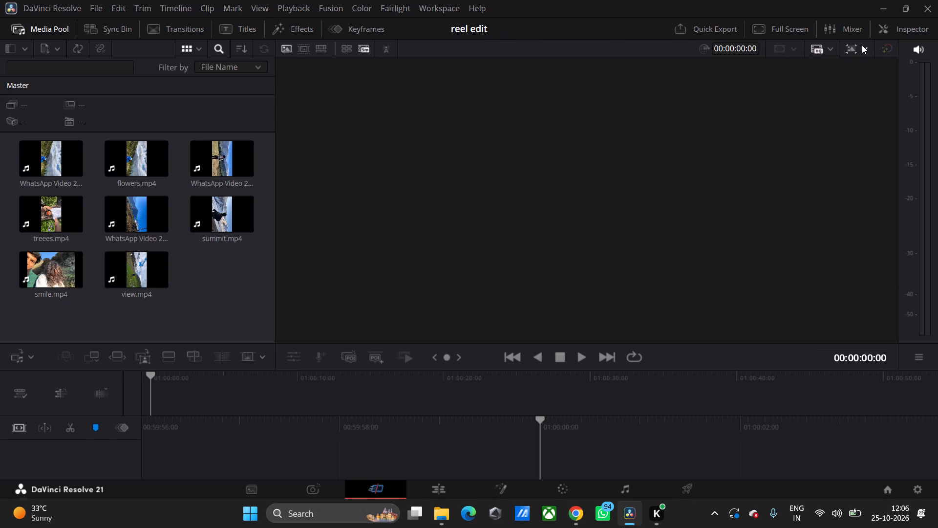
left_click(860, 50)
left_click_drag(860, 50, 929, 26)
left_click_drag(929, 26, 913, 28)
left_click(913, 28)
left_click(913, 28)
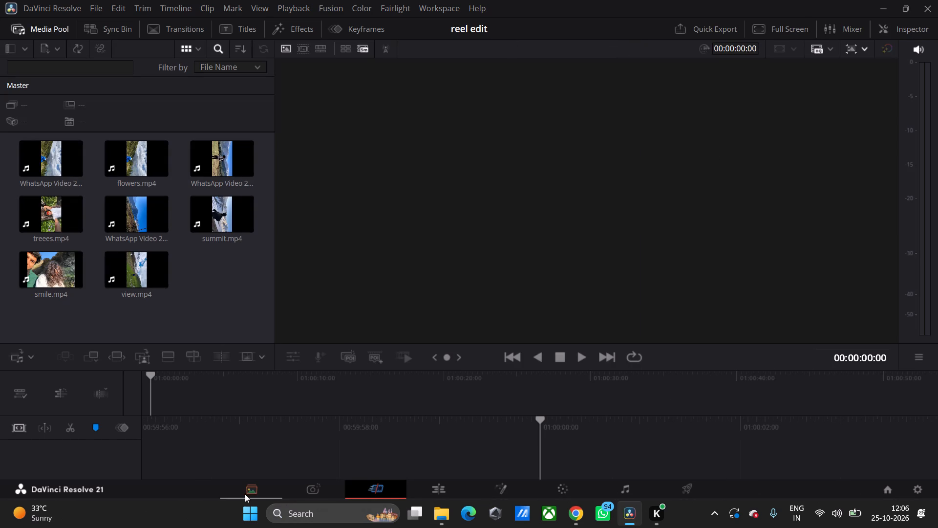
Look through the Photo, Media and Cut pages, go to the Edit page, and make its two viewers slightly taller.
left_click(320, 485)
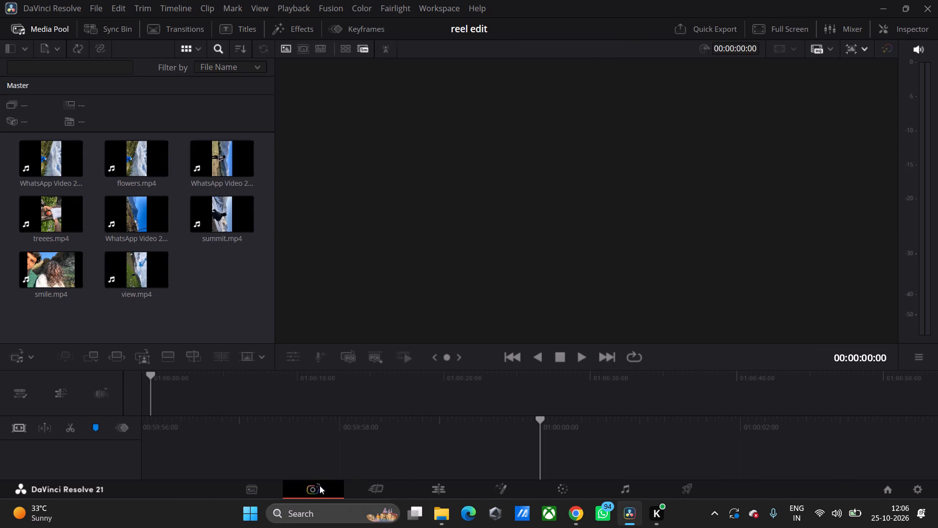
left_click(264, 489)
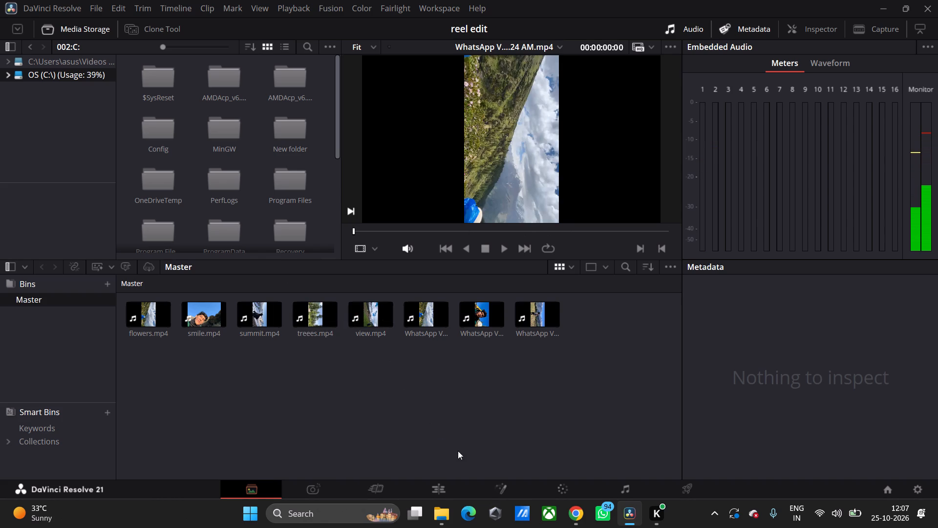
left_click(376, 490)
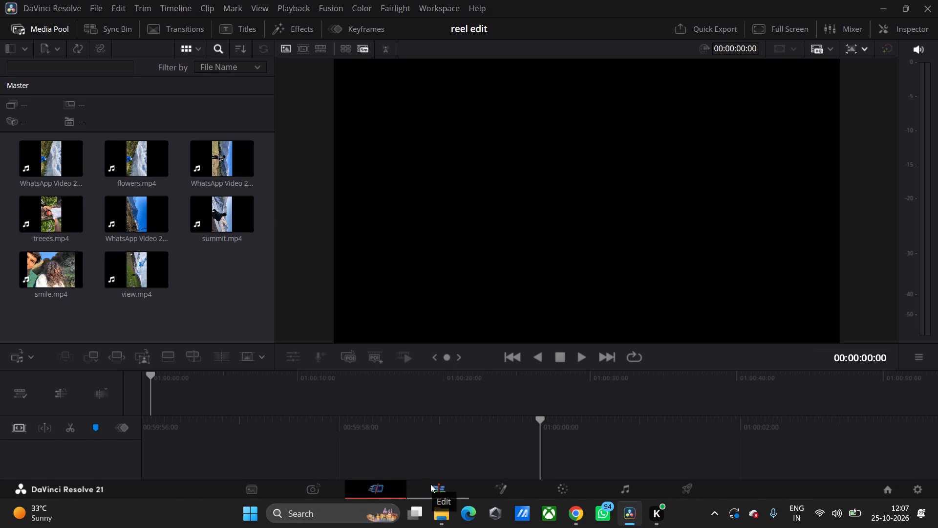
left_click(432, 485)
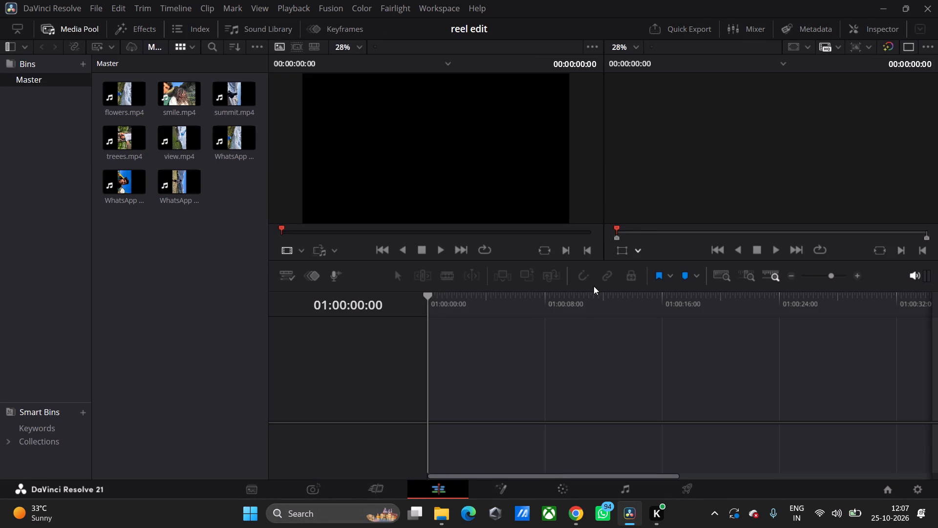
left_click_drag(593, 290, 592, 307)
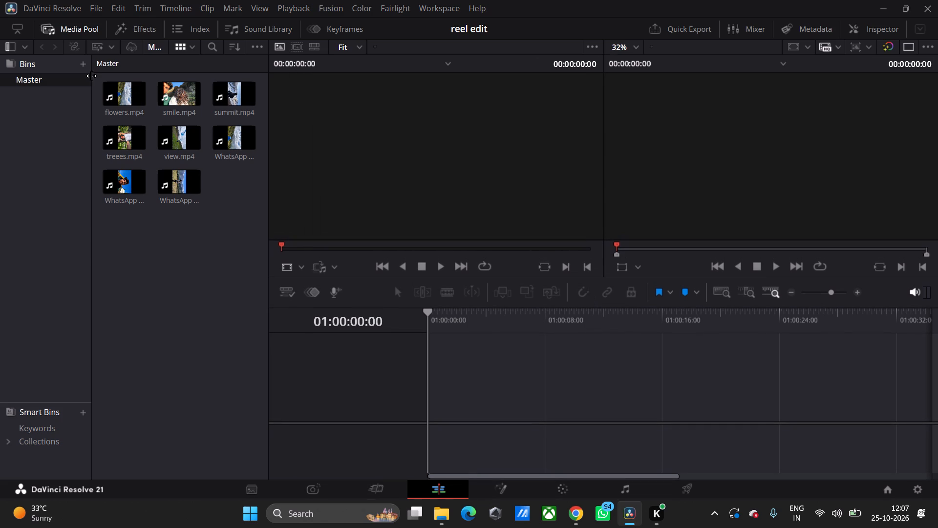
Hide the bin list and enlarge the clip thumbnails in the media pool.
left_click(39, 80)
left_click(11, 44)
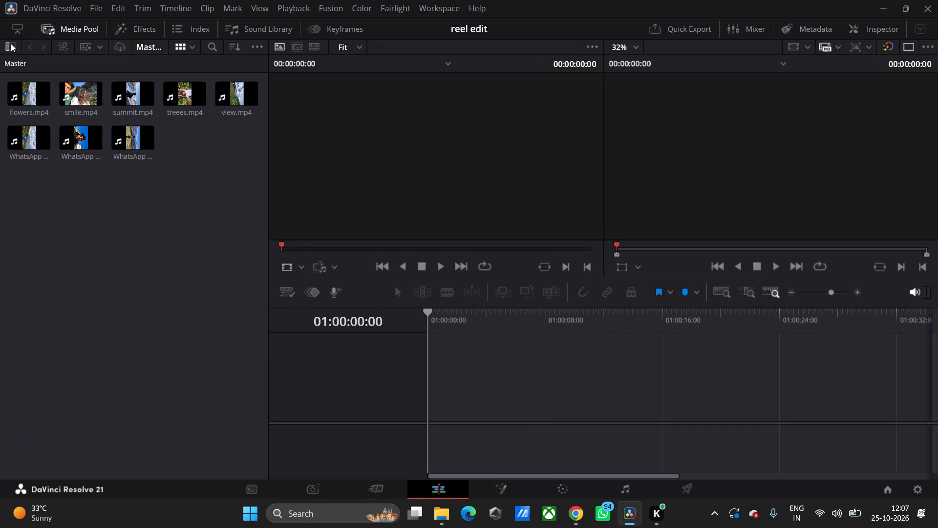
left_click(268, 183)
left_click_drag(270, 183, 192, 181)
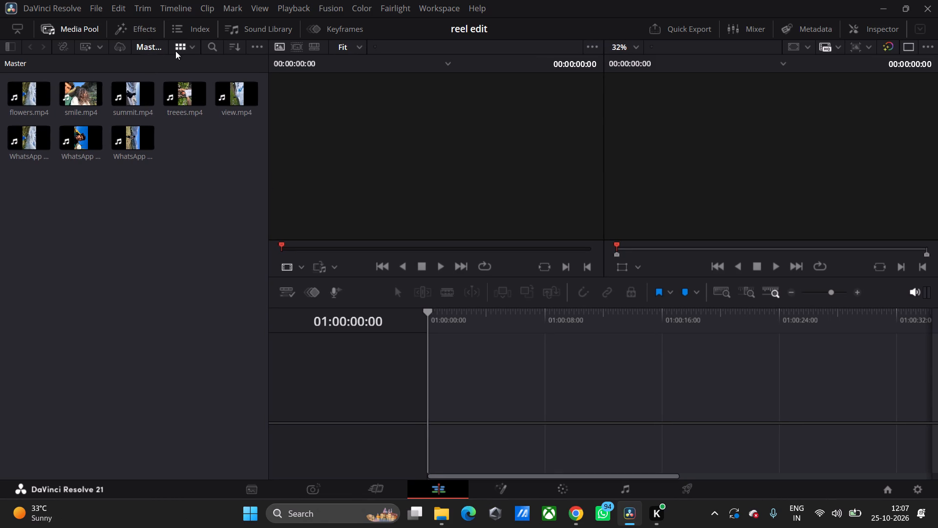
left_click(183, 50)
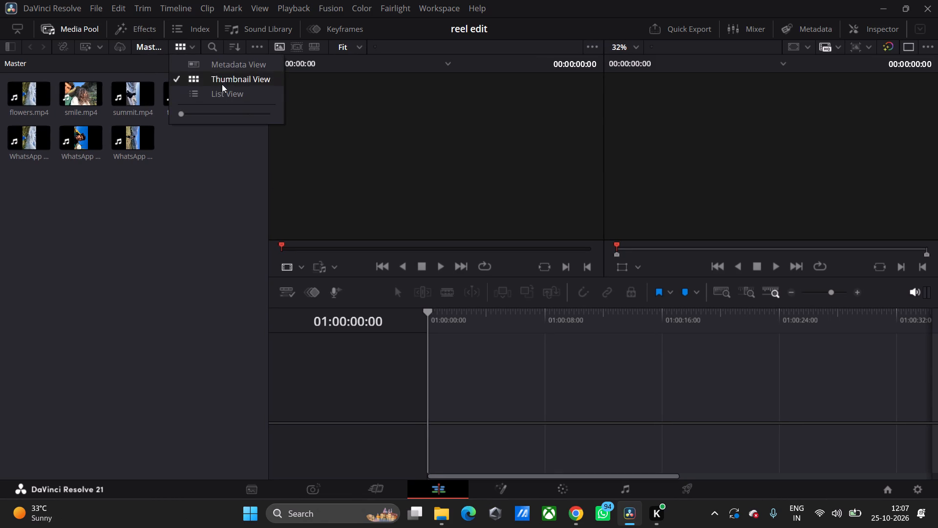
left_click_drag(182, 112, 232, 120)
left_click(358, 170)
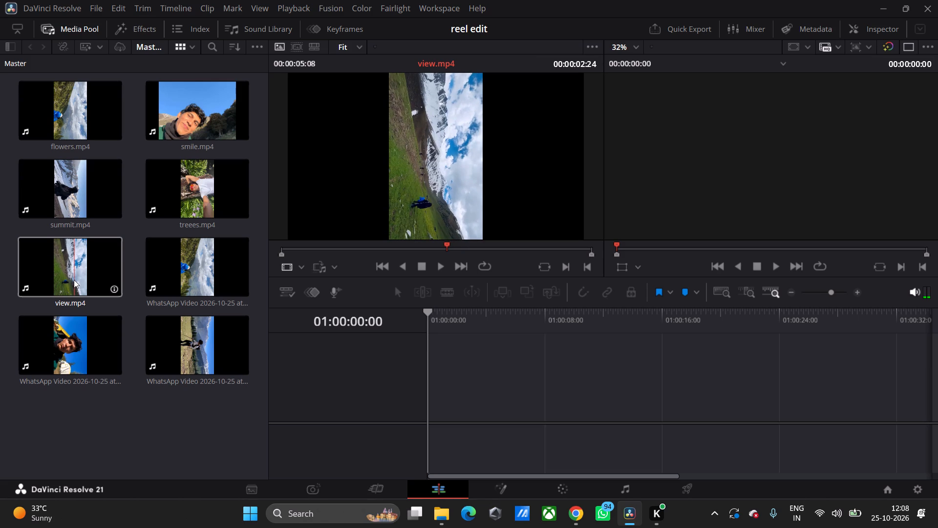
Place view.mp4 at the start of the empty timeline as a new timeline's first clip.
left_click_drag(74, 280, 371, 417)
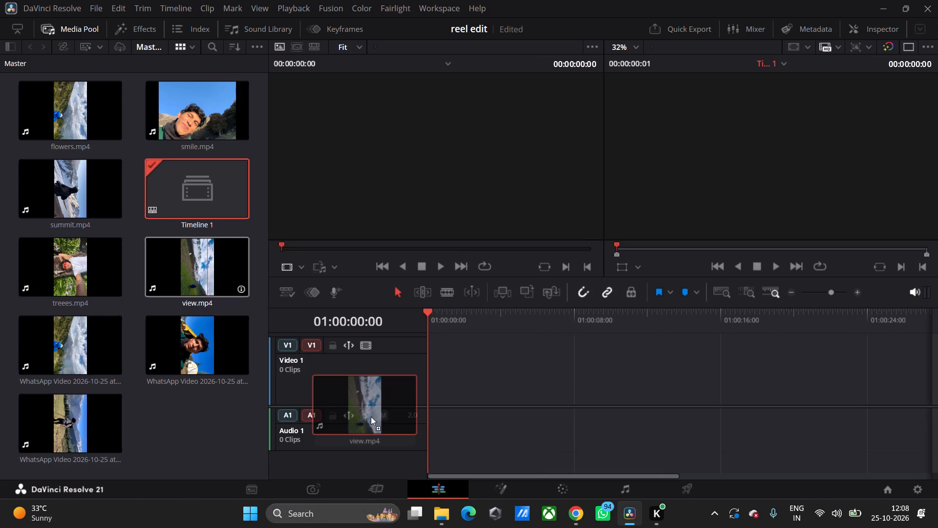
left_click_drag(371, 417, 369, 415)
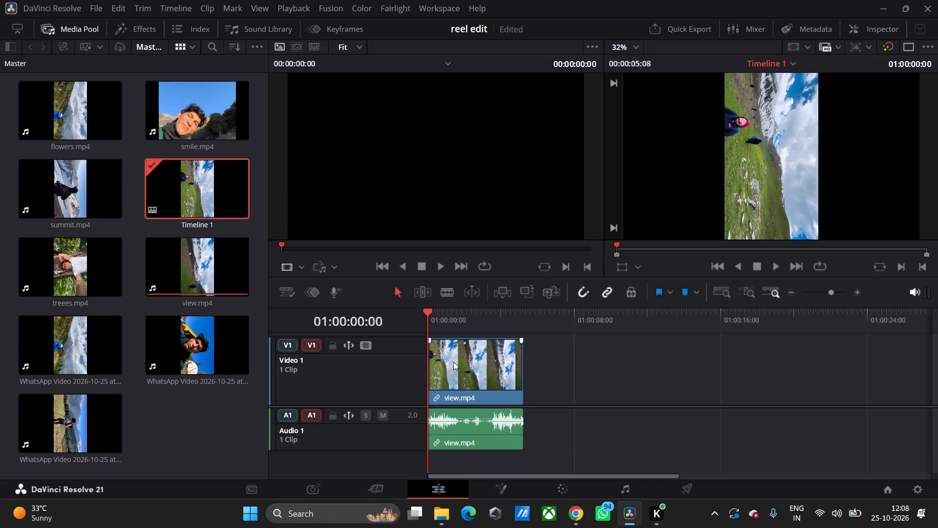
left_click_drag(460, 370, 438, 372)
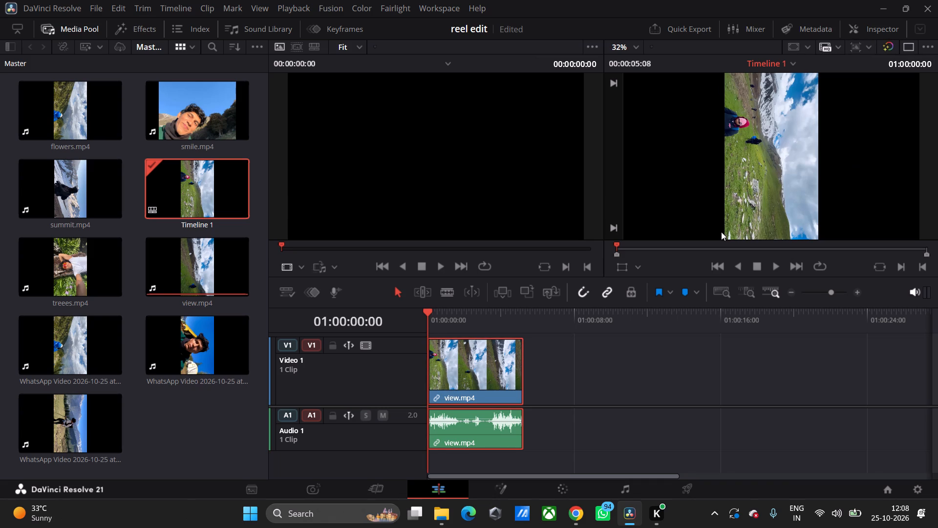
Show the Inspector's video properties for view.mp4 and rotate the clip freehand to about 90.69 degrees.
right_click(486, 379)
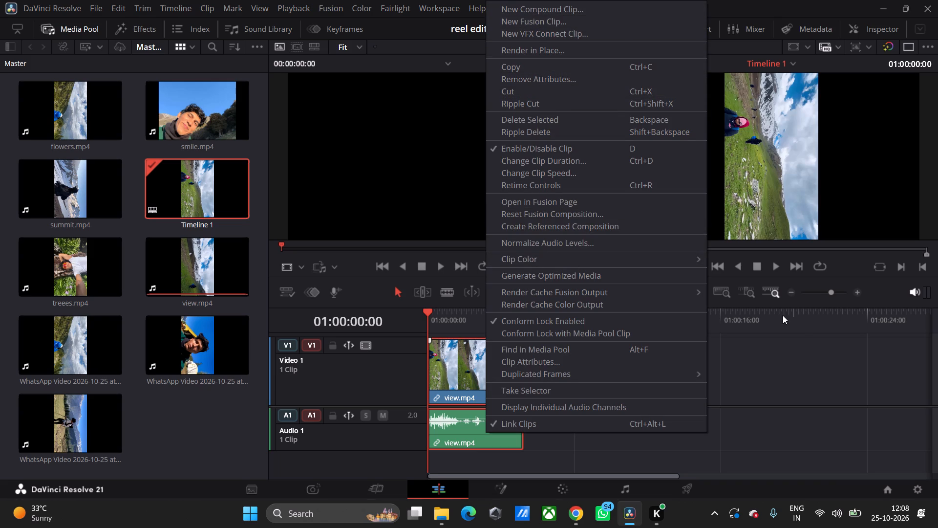
left_click(810, 348)
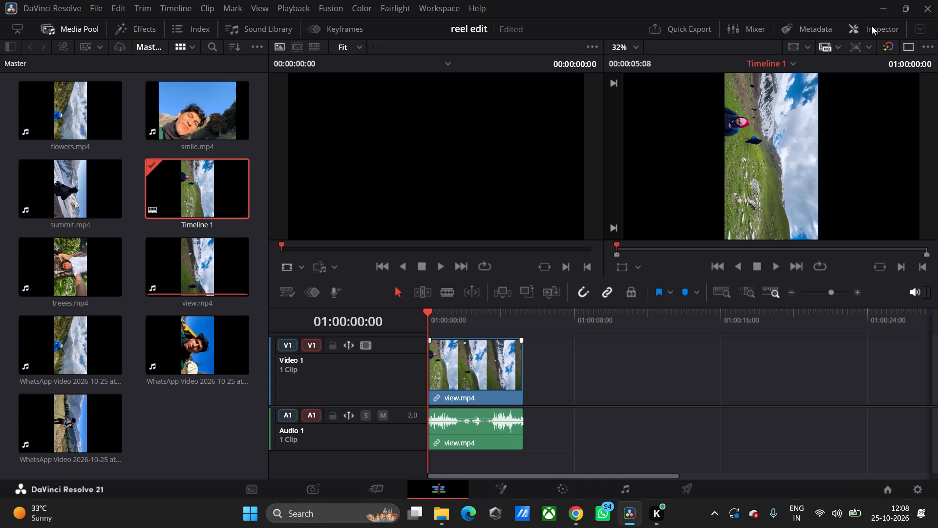
left_click(872, 26)
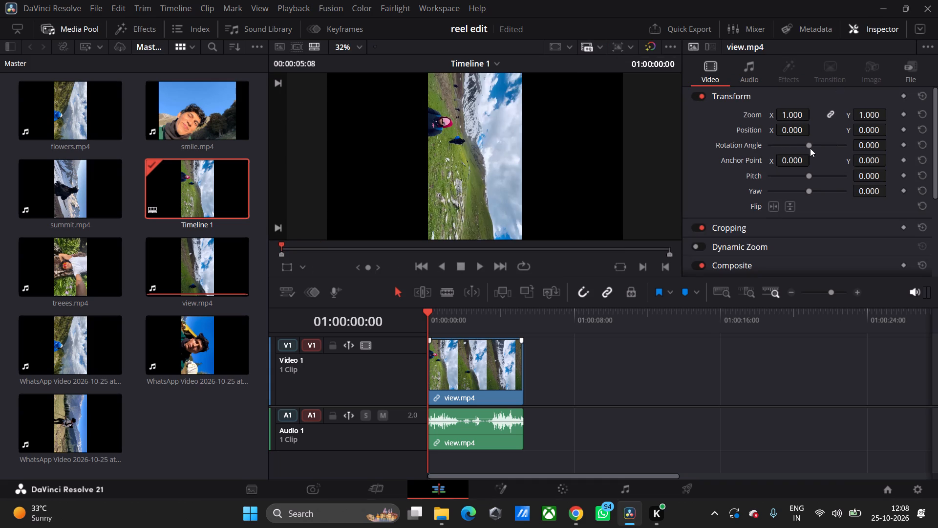
scroll(813, 204, "down", 2)
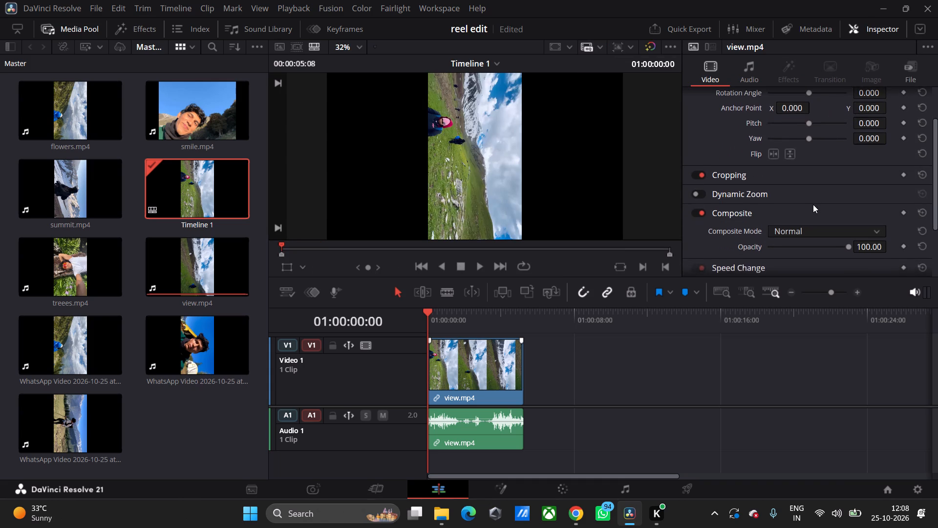
scroll(813, 204, "down", 2)
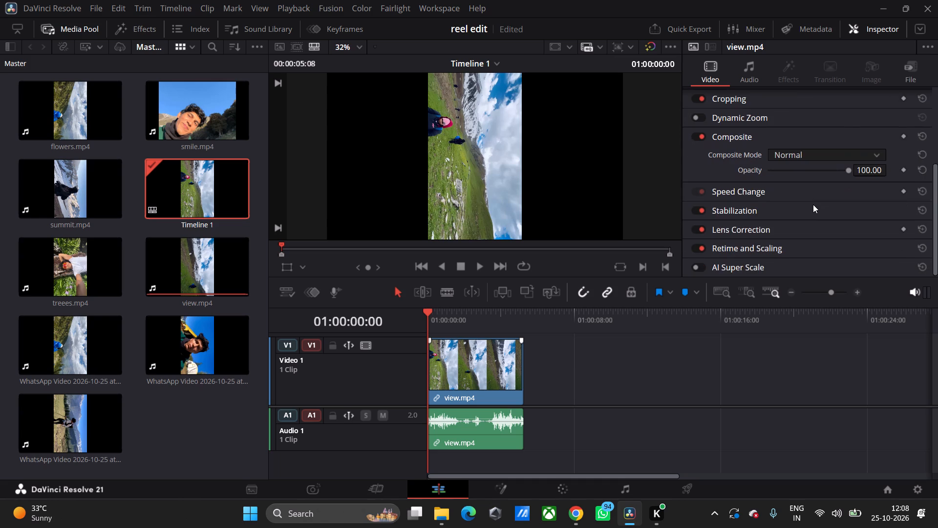
scroll(813, 204, "up", 3)
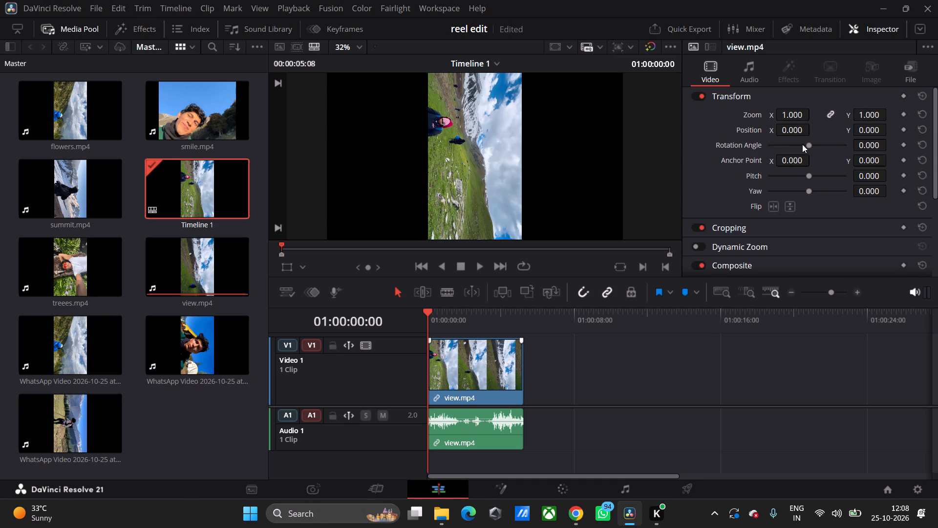
left_click_drag(807, 143, 820, 146)
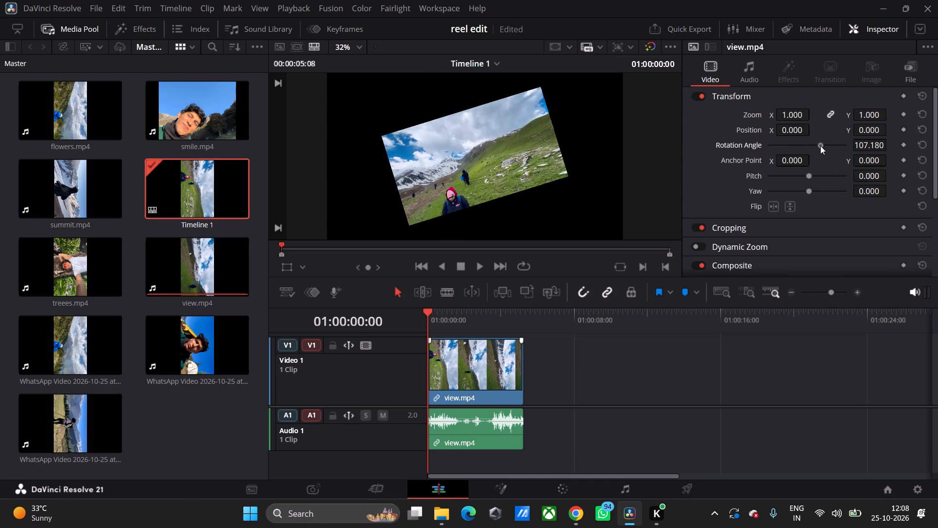
left_click_drag(820, 146, 817, 147)
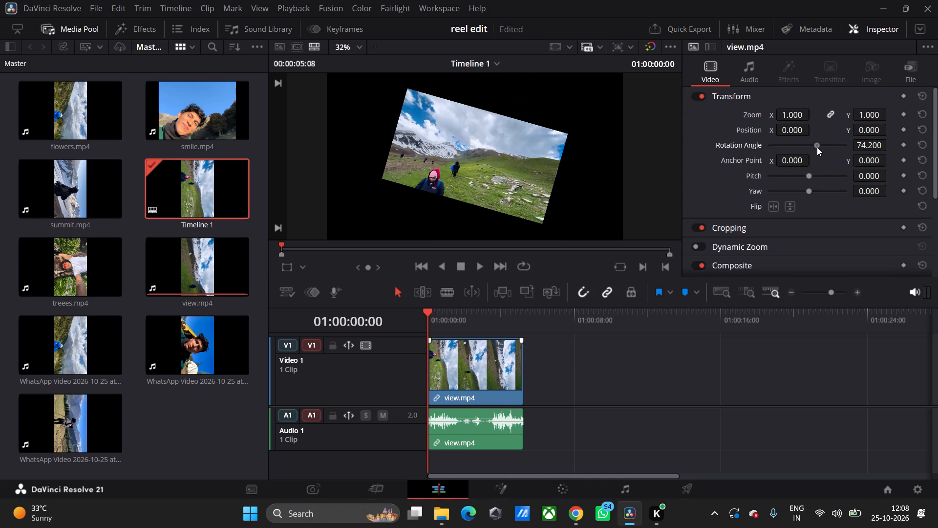
left_click_drag(817, 147, 818, 147)
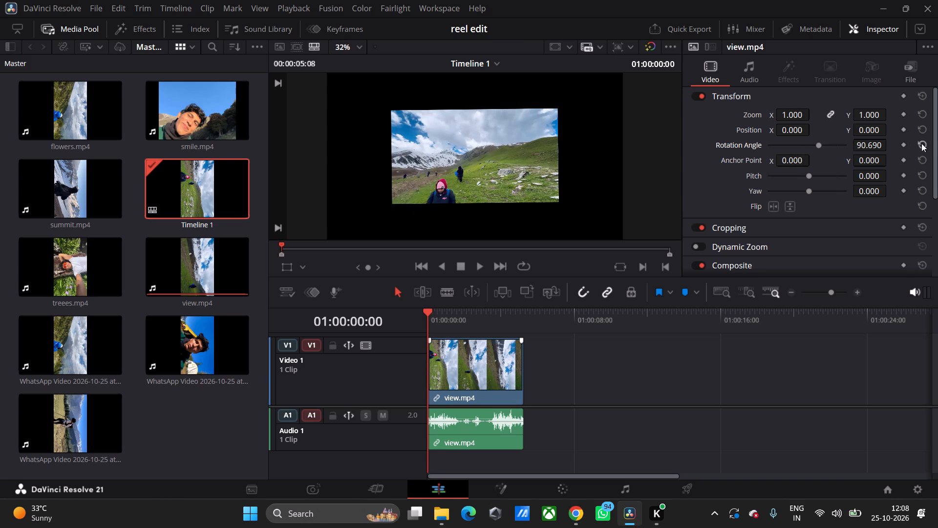
Set the rotation angle of view.mp4 to 90.00.
double_click(872, 145)
key("BackSpace")
type("90.00")
key("Return")
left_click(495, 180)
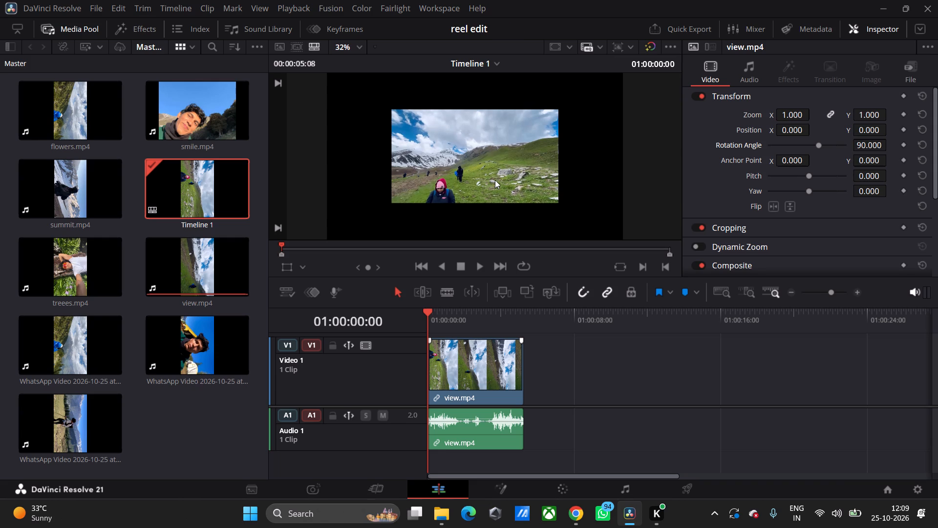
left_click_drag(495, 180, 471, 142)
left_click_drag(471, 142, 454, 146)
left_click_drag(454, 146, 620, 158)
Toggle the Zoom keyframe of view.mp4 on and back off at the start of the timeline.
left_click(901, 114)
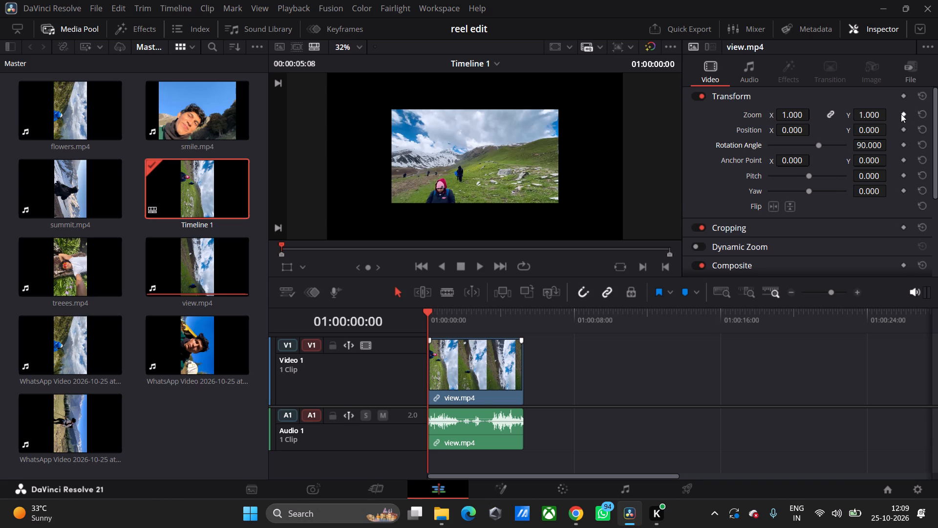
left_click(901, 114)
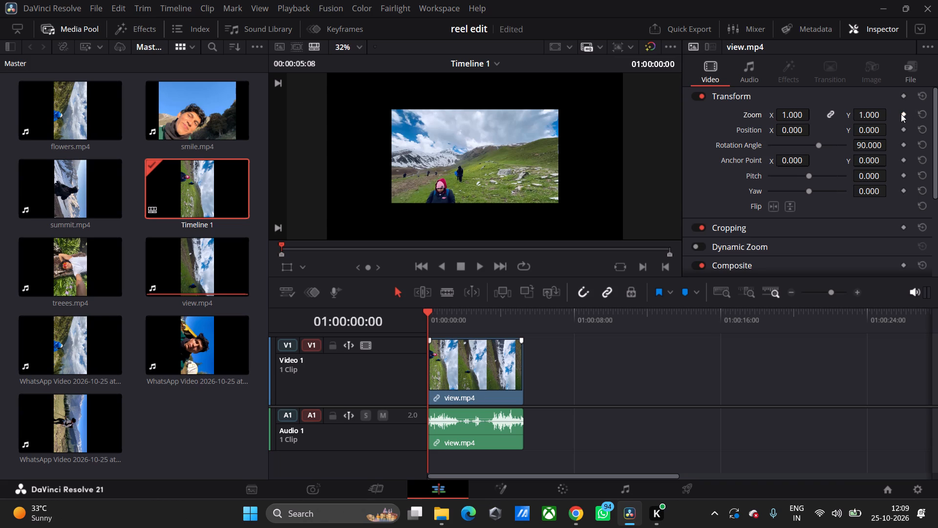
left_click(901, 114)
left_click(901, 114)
Play the first seconds of the rotated view.mp4 on the timeline and return the playhead to the start.
key("space")
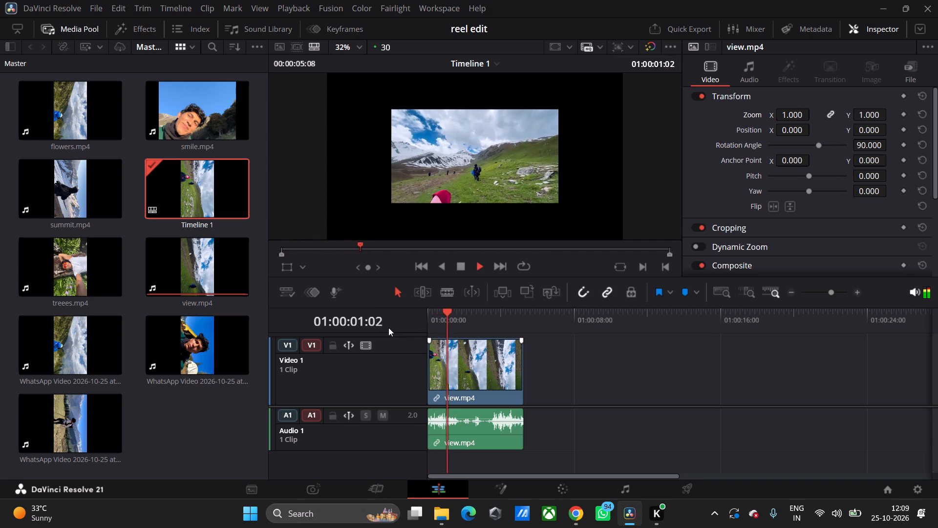
key("space")
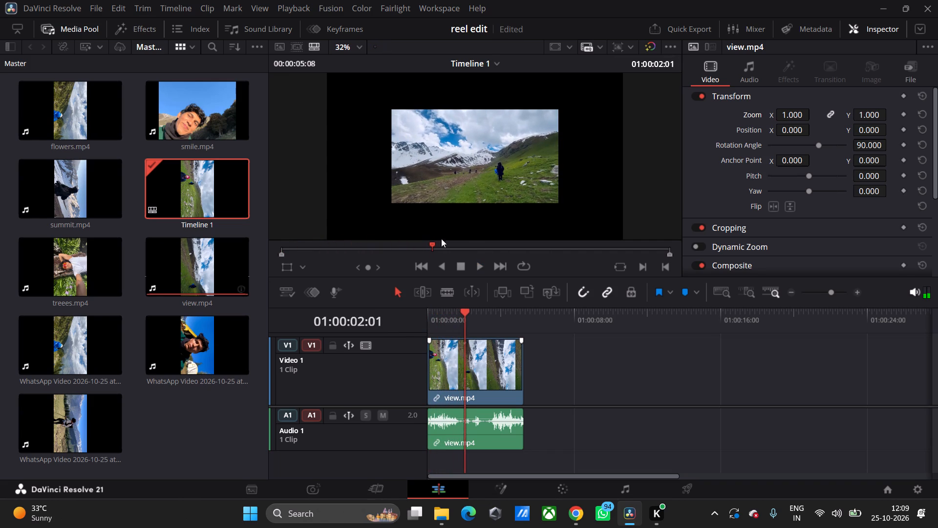
left_click_drag(464, 331, 408, 340)
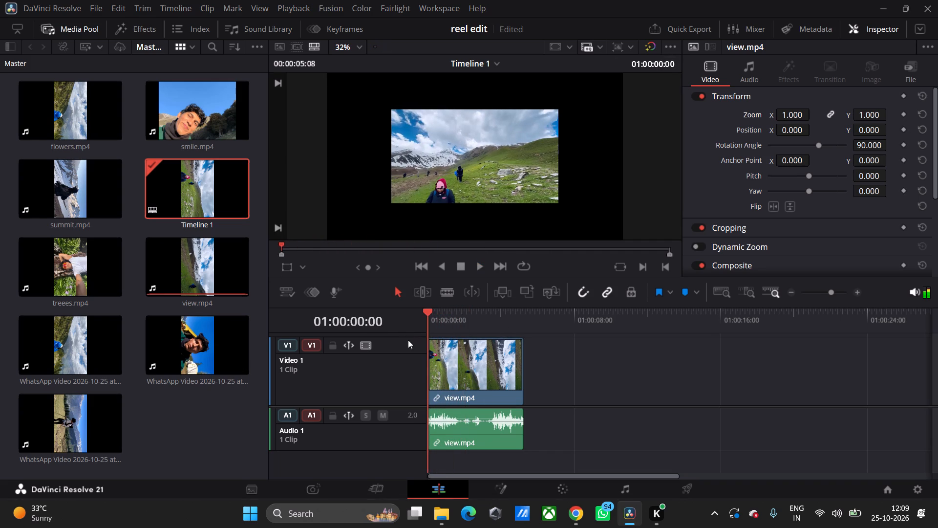
left_click_drag(408, 340, 407, 340)
Try to increase the Zoom X value of view.mp4 in its Transform properties.
scroll(778, 270, "down", 1)
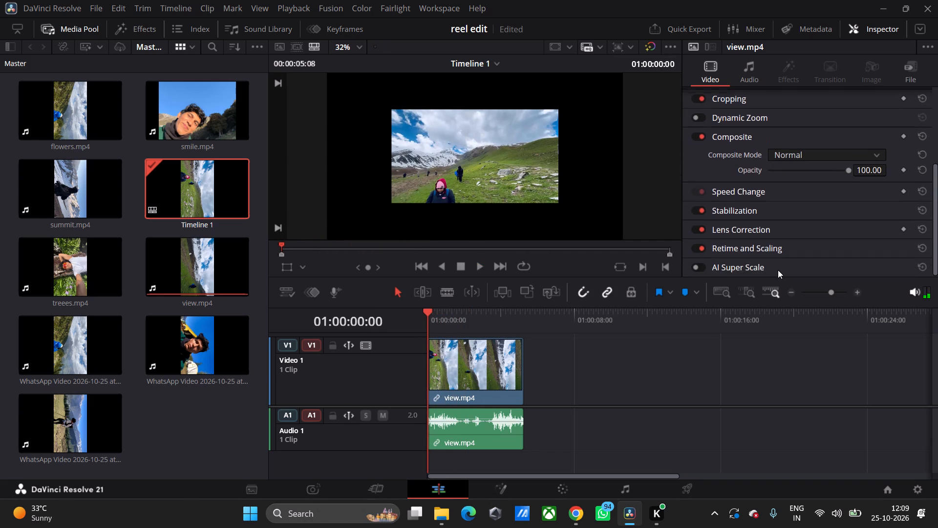
scroll(778, 270, "down", 1)
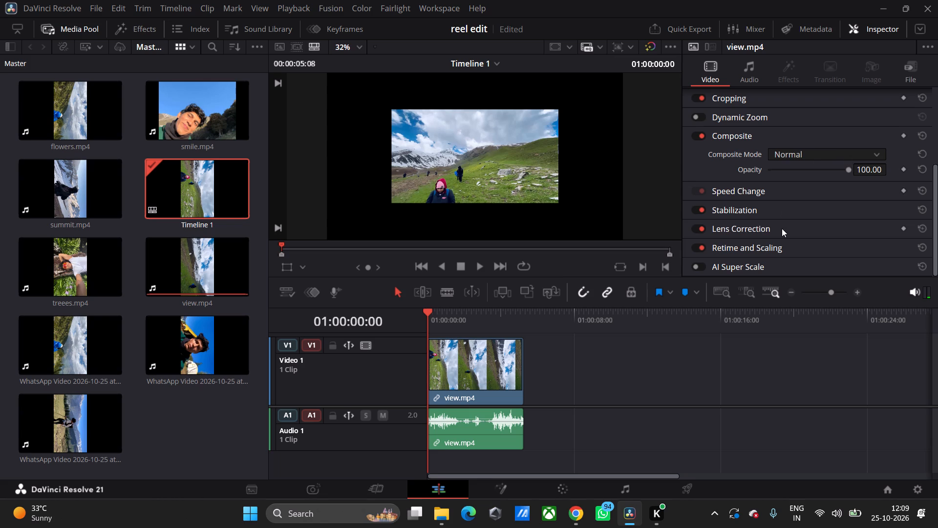
scroll(782, 228, "down", 1)
scroll(782, 228, "up", 3)
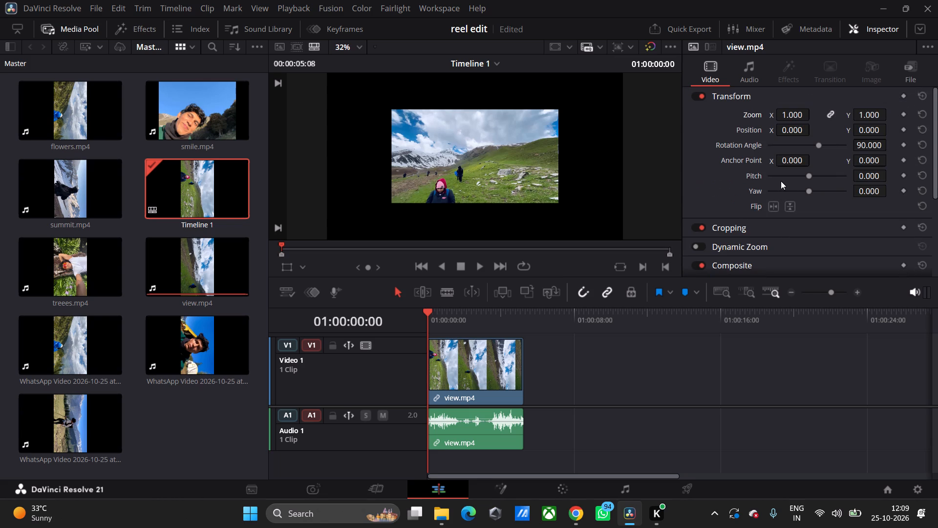
left_click(786, 112)
key("Right")
key("Up")
key("Up")
key("Up")
key("Up")
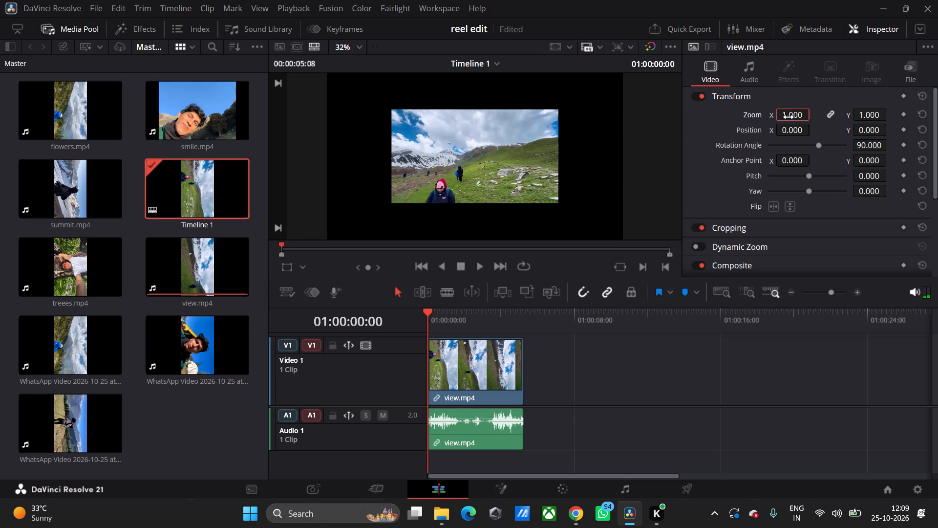
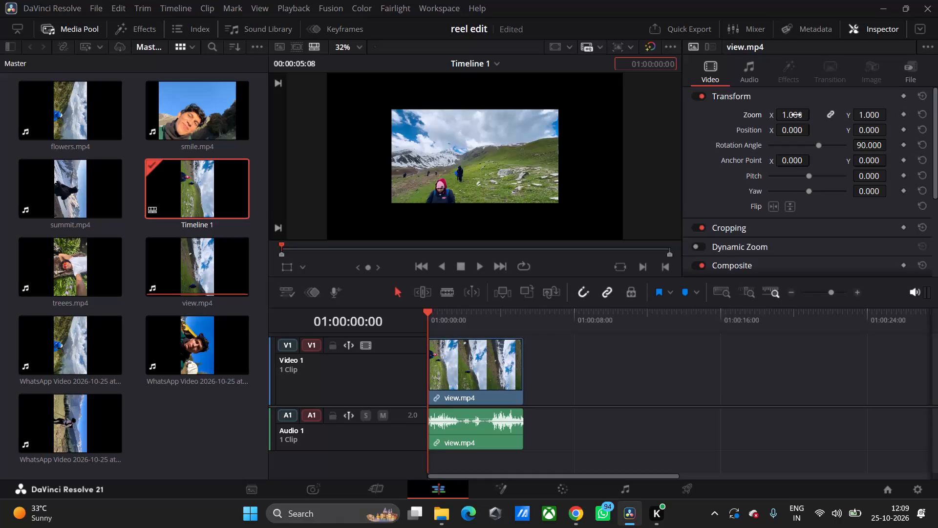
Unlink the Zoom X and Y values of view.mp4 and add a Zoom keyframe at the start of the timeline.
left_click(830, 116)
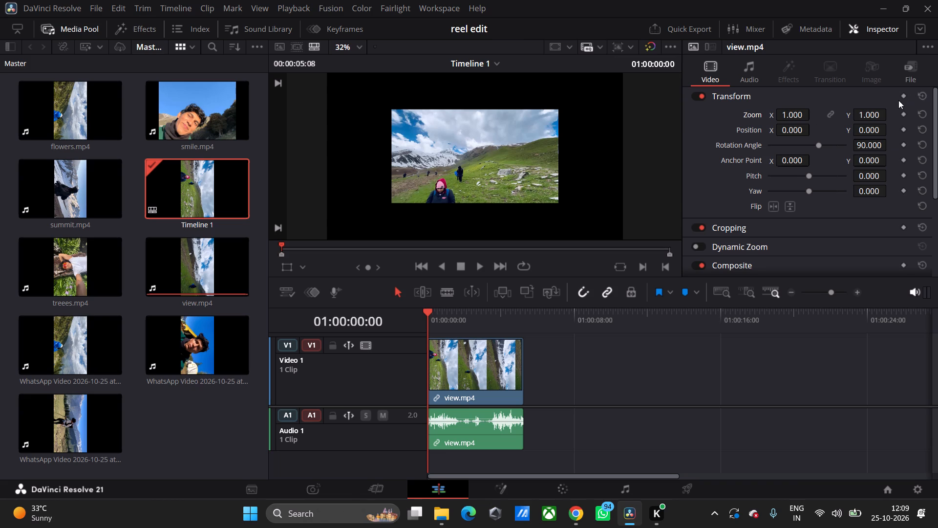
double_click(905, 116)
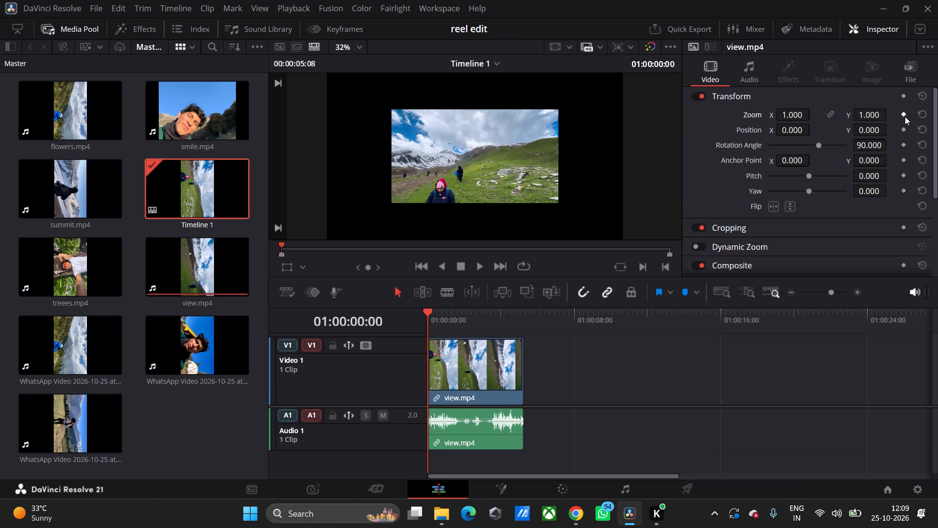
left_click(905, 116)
Play the first three seconds of view.mp4 and return the playhead to the Zoom keyframe at the start.
key("space")
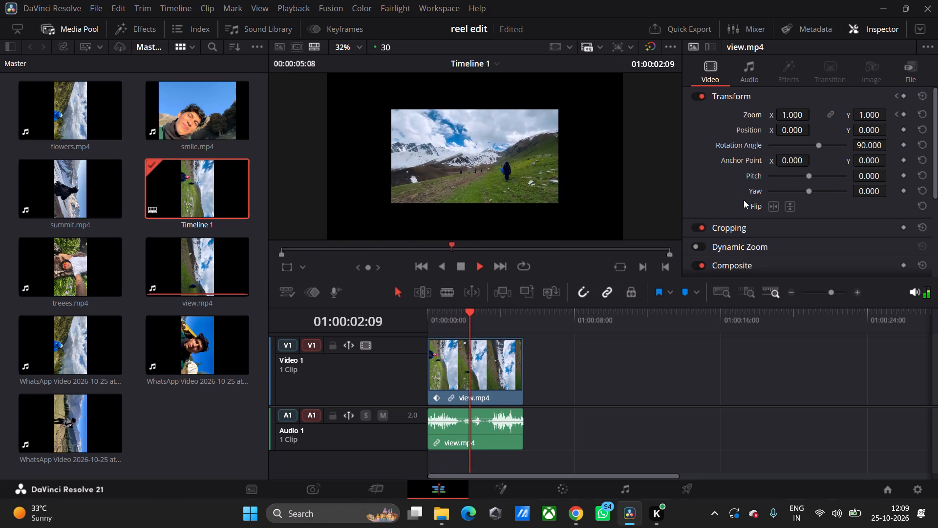
key("space")
key("space")
key("space")
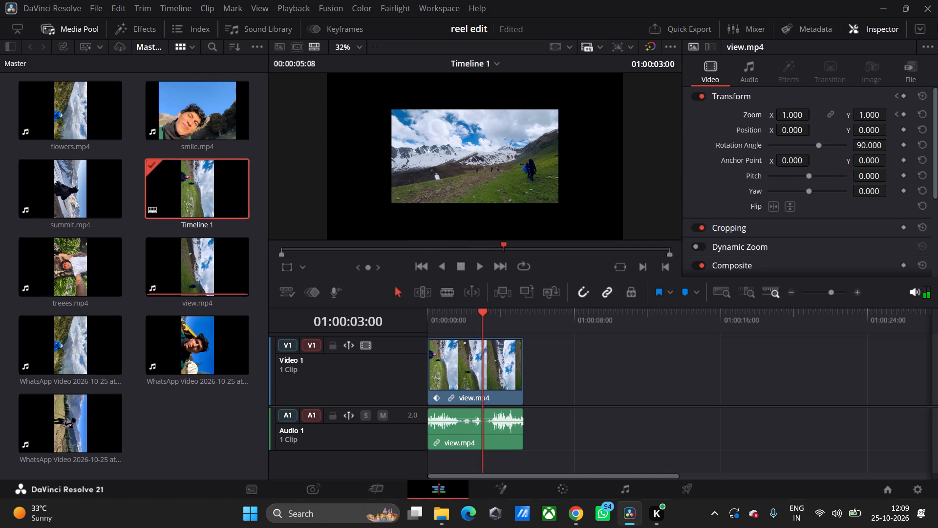
left_click(897, 112)
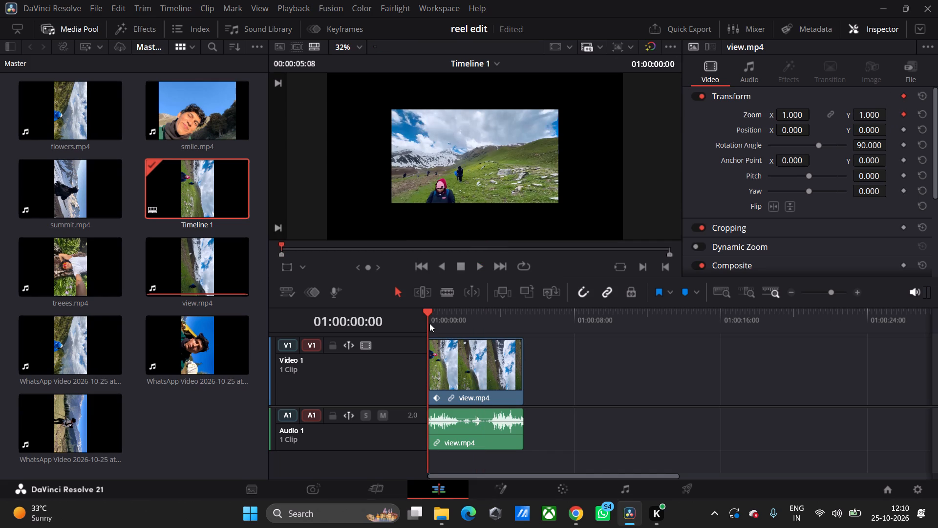
left_click_drag(429, 323, 409, 330)
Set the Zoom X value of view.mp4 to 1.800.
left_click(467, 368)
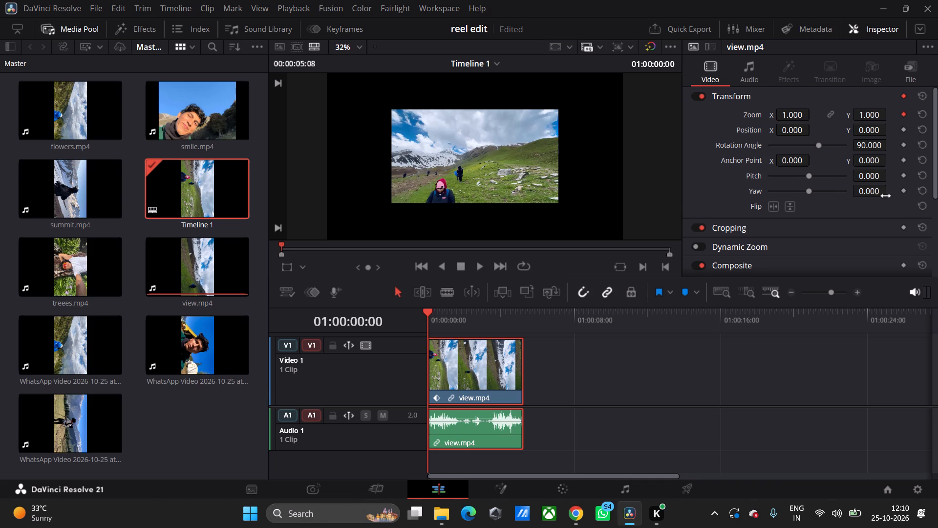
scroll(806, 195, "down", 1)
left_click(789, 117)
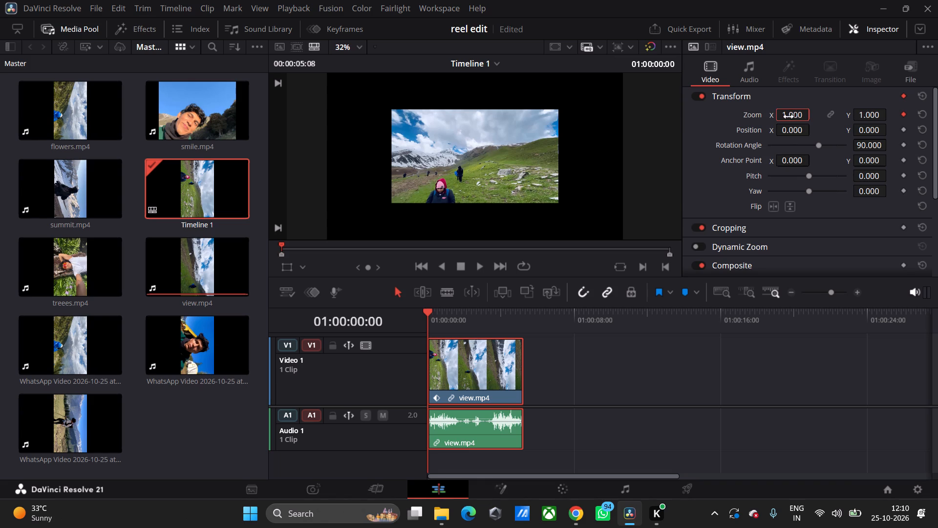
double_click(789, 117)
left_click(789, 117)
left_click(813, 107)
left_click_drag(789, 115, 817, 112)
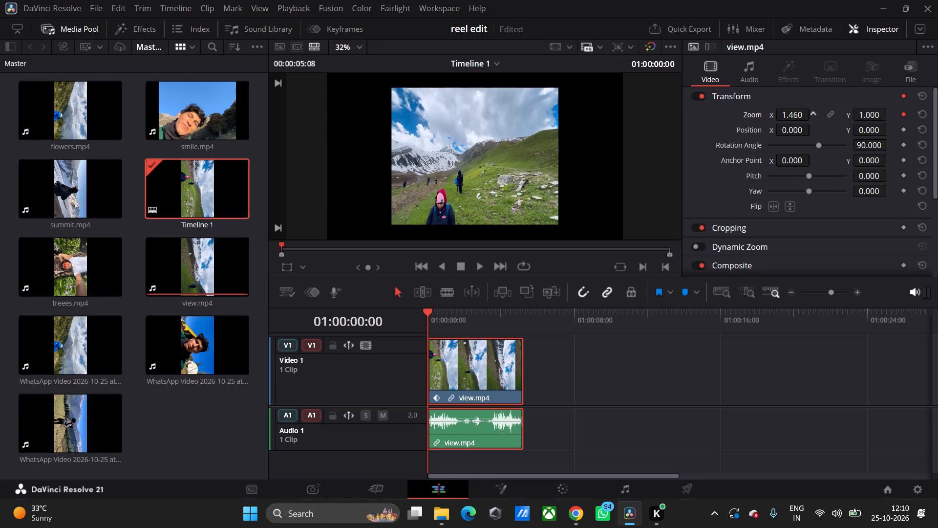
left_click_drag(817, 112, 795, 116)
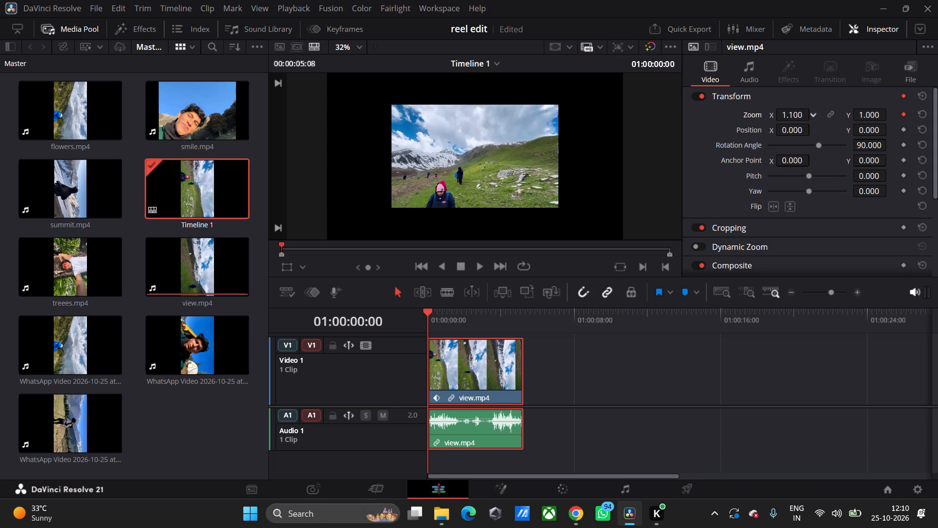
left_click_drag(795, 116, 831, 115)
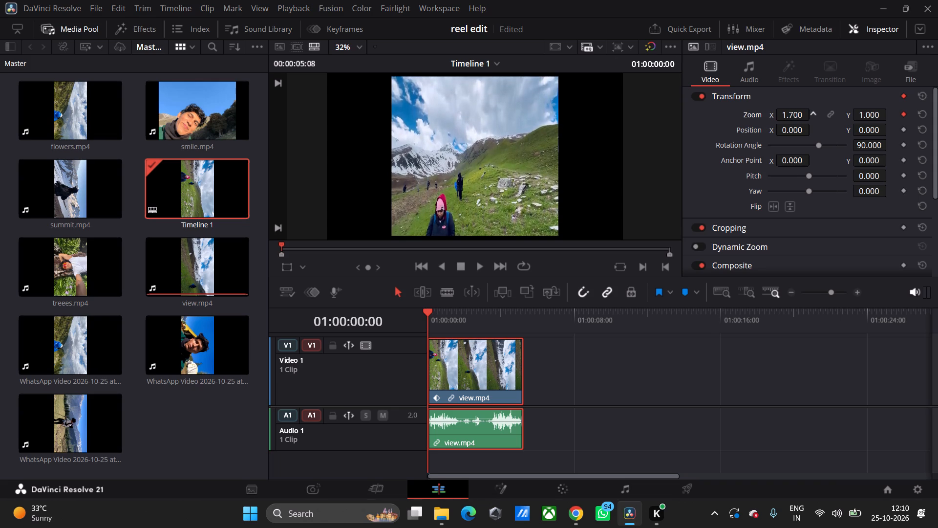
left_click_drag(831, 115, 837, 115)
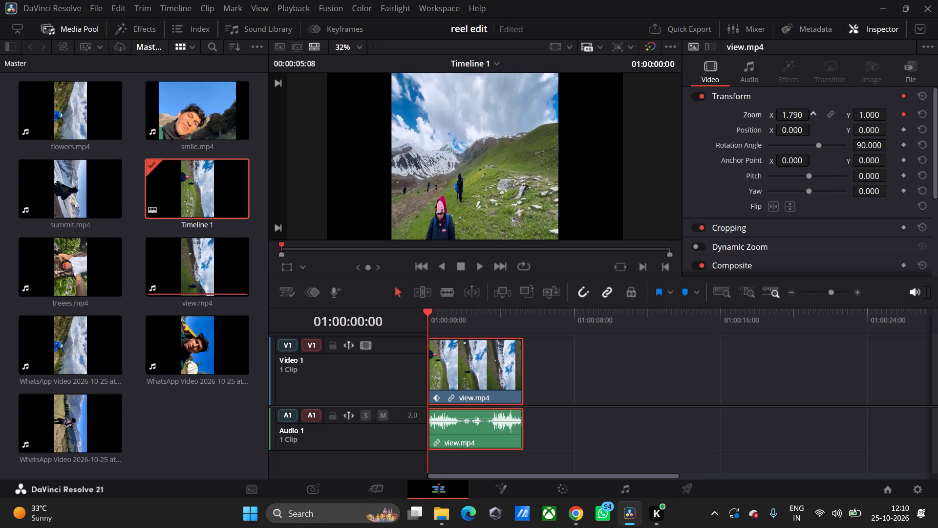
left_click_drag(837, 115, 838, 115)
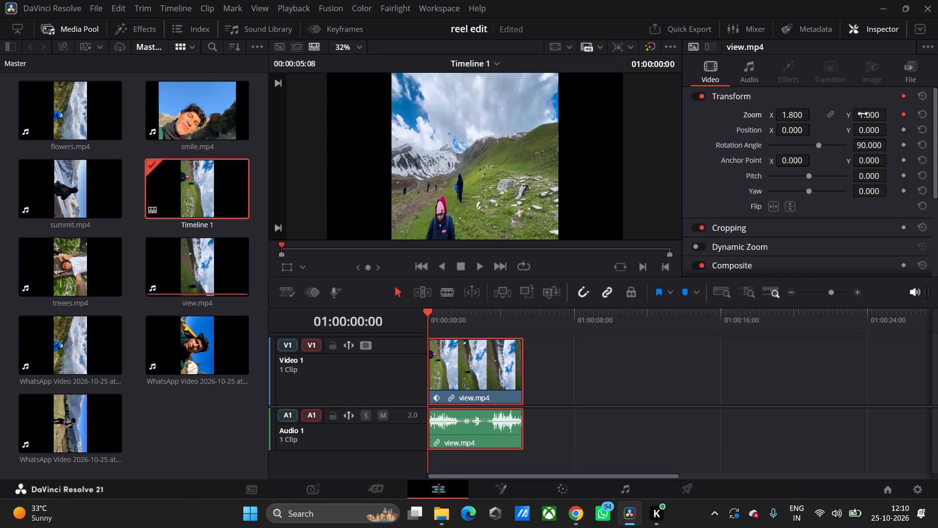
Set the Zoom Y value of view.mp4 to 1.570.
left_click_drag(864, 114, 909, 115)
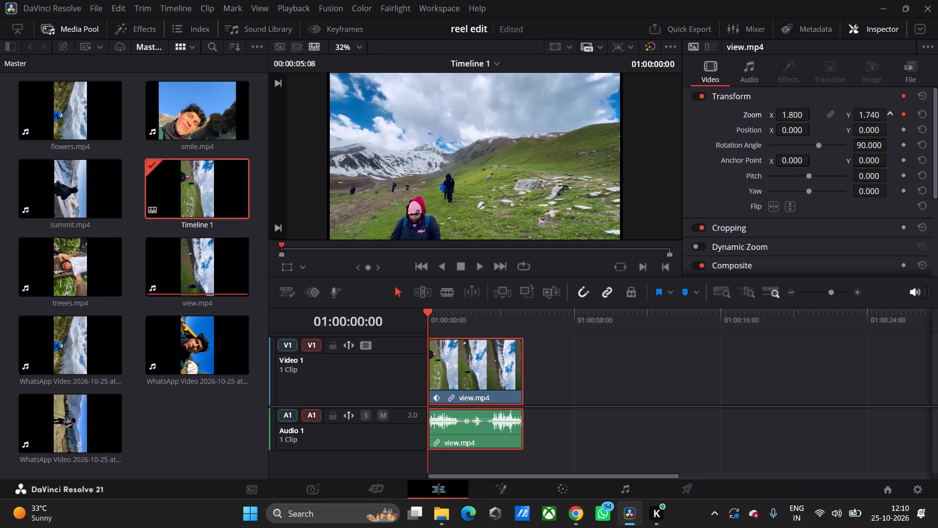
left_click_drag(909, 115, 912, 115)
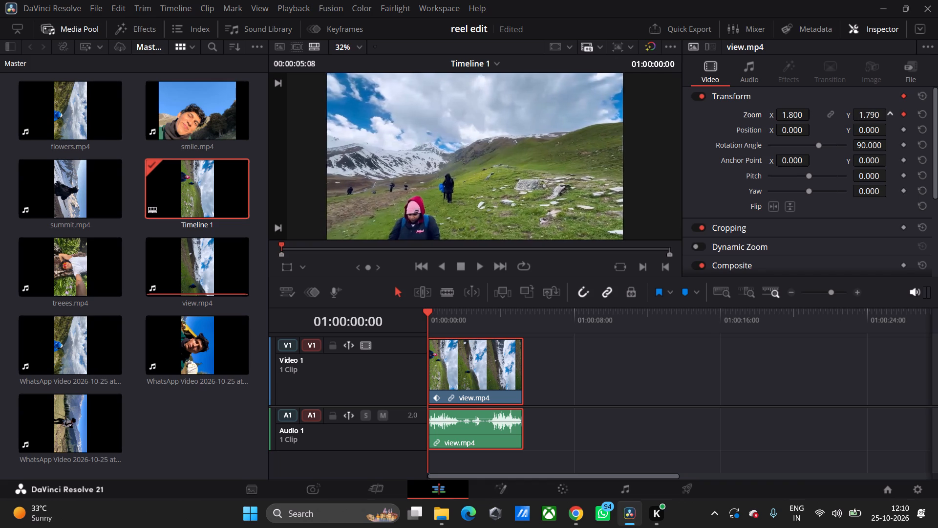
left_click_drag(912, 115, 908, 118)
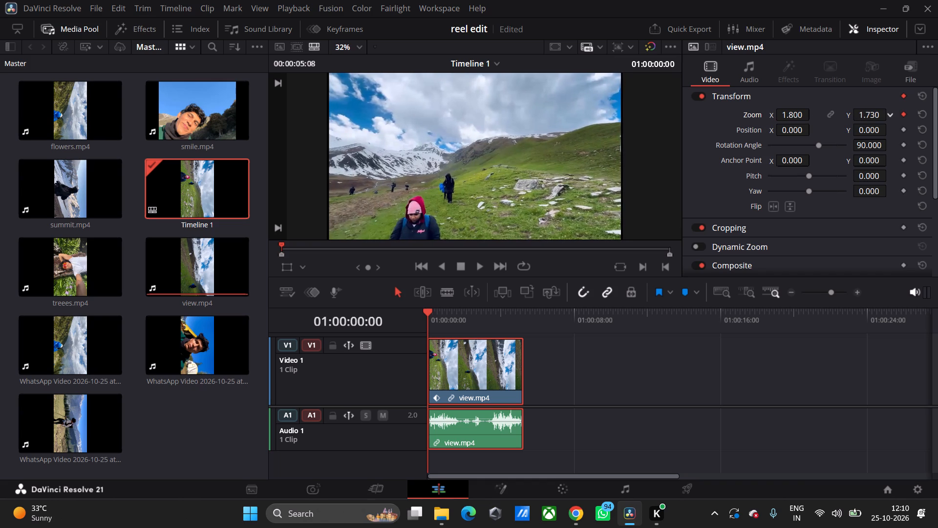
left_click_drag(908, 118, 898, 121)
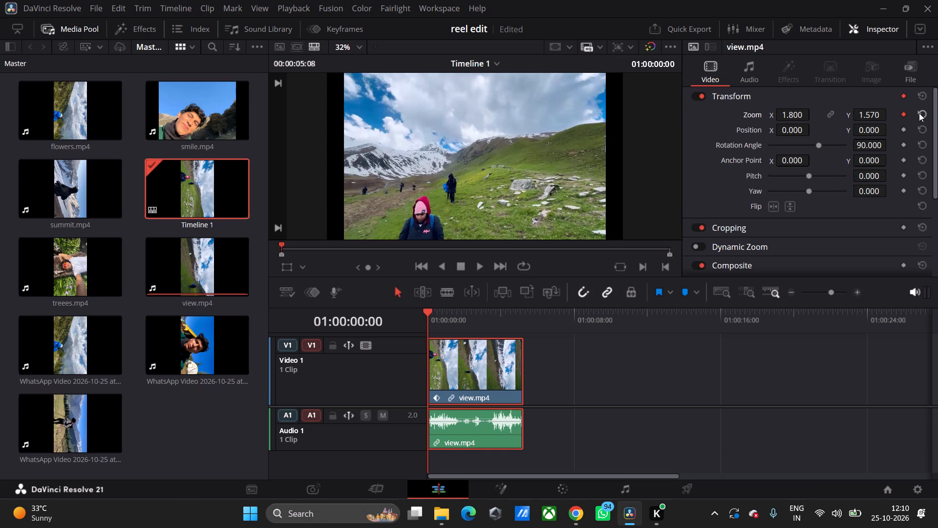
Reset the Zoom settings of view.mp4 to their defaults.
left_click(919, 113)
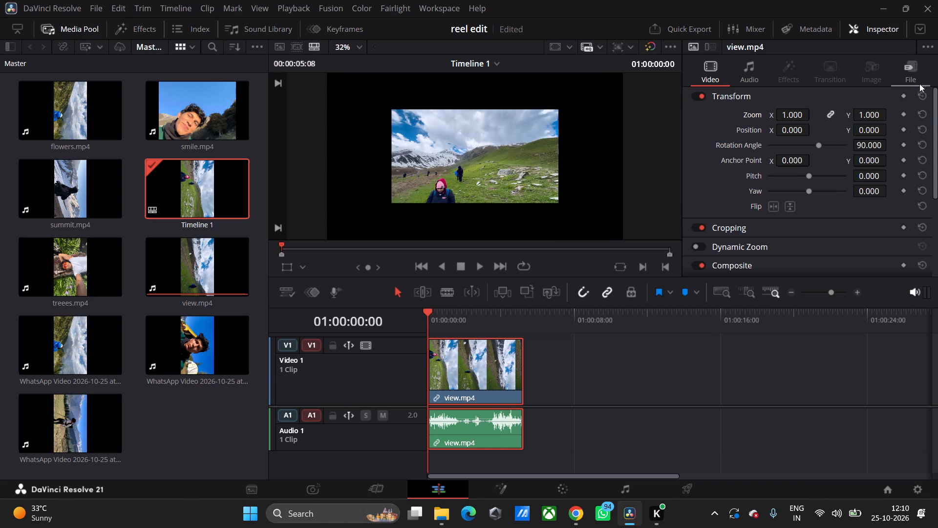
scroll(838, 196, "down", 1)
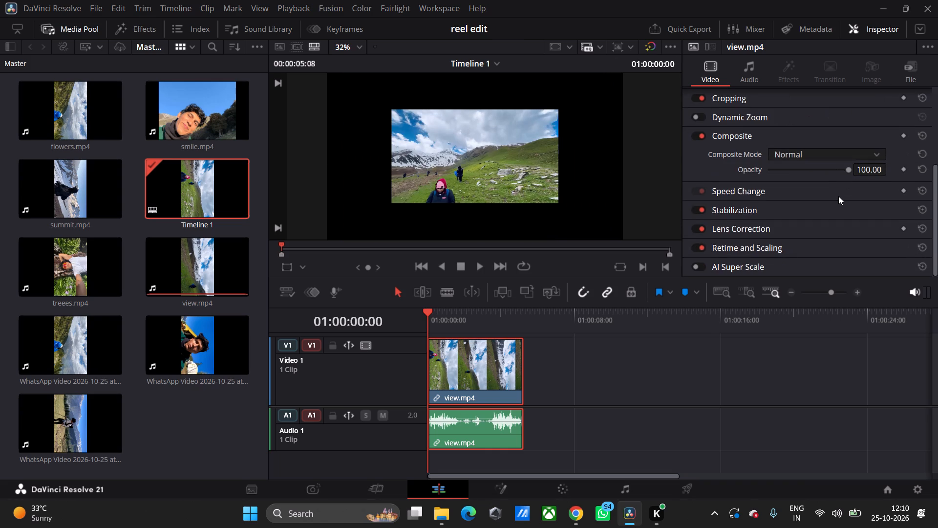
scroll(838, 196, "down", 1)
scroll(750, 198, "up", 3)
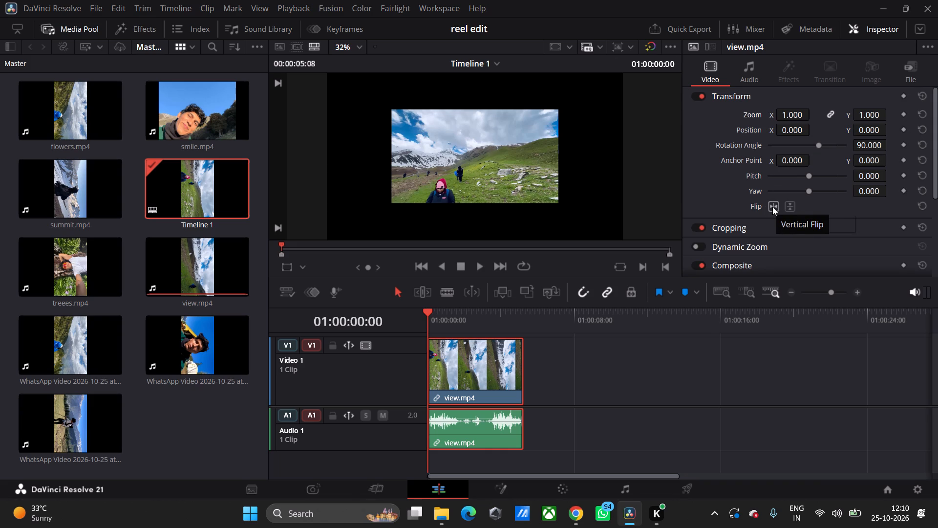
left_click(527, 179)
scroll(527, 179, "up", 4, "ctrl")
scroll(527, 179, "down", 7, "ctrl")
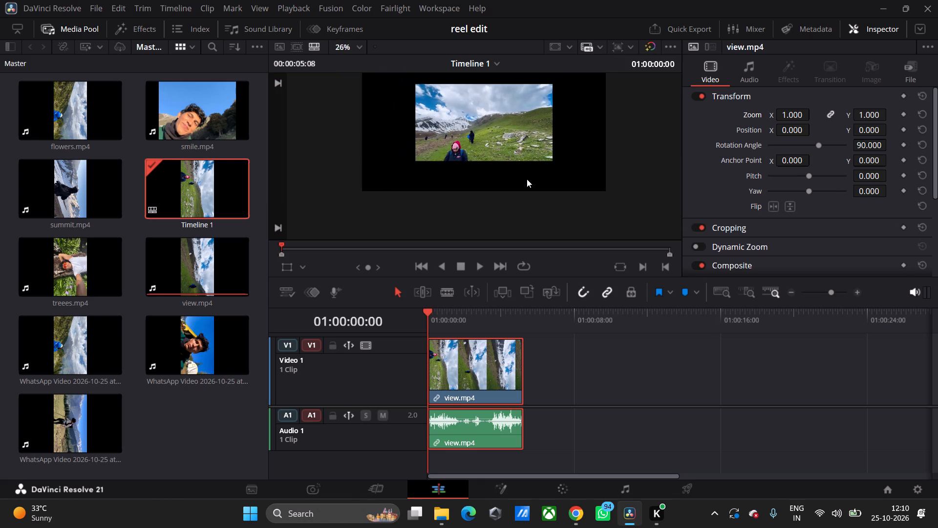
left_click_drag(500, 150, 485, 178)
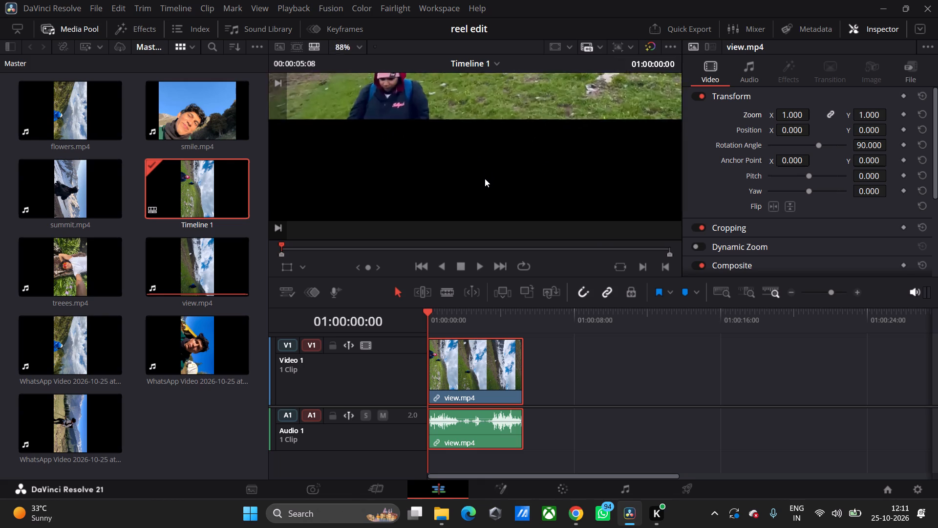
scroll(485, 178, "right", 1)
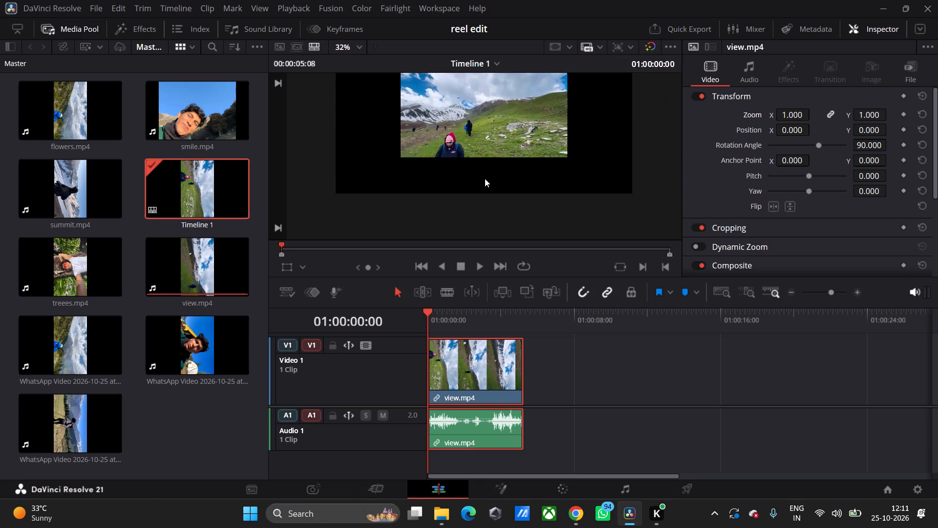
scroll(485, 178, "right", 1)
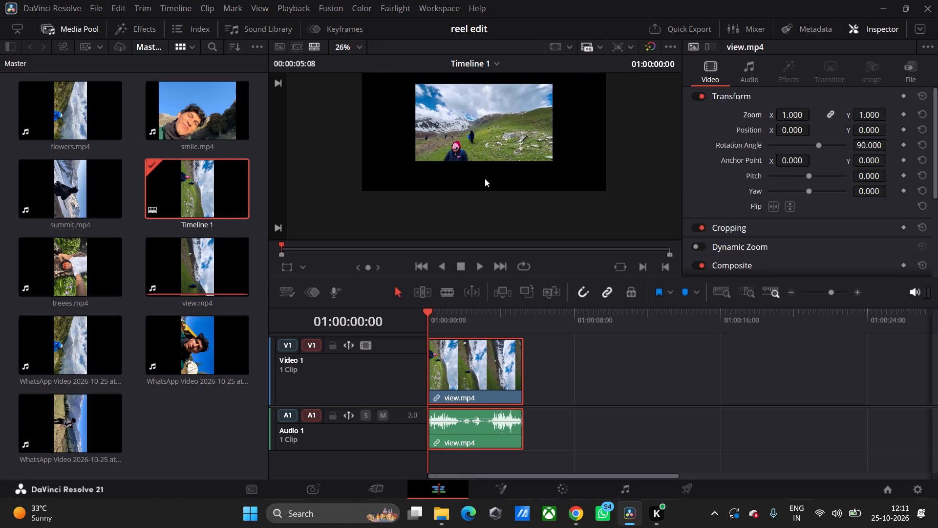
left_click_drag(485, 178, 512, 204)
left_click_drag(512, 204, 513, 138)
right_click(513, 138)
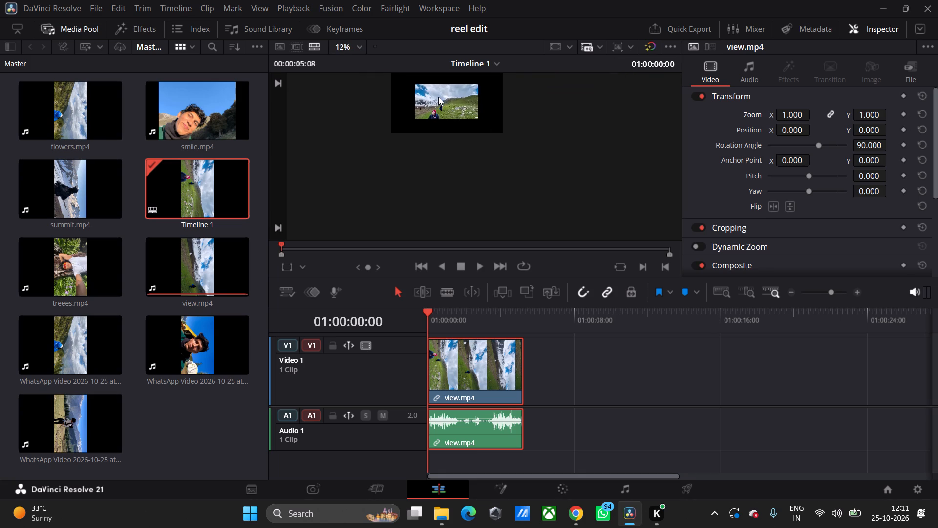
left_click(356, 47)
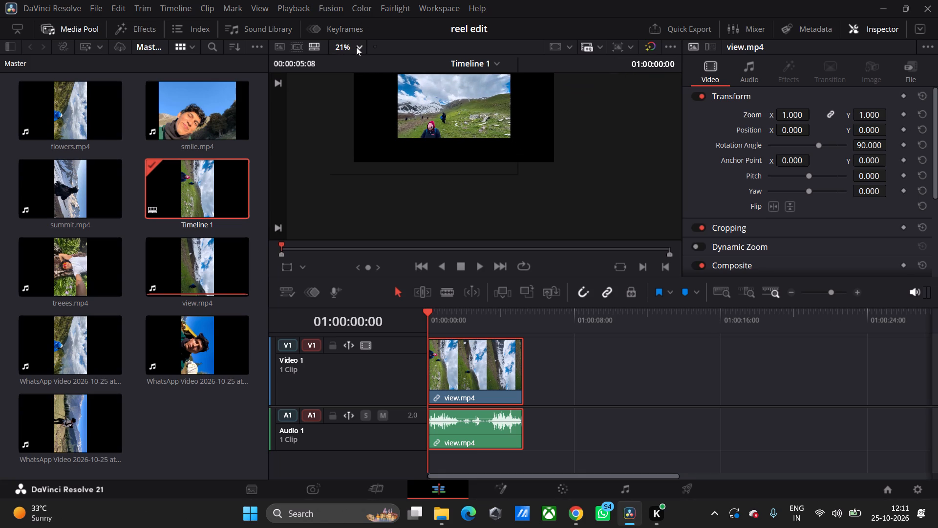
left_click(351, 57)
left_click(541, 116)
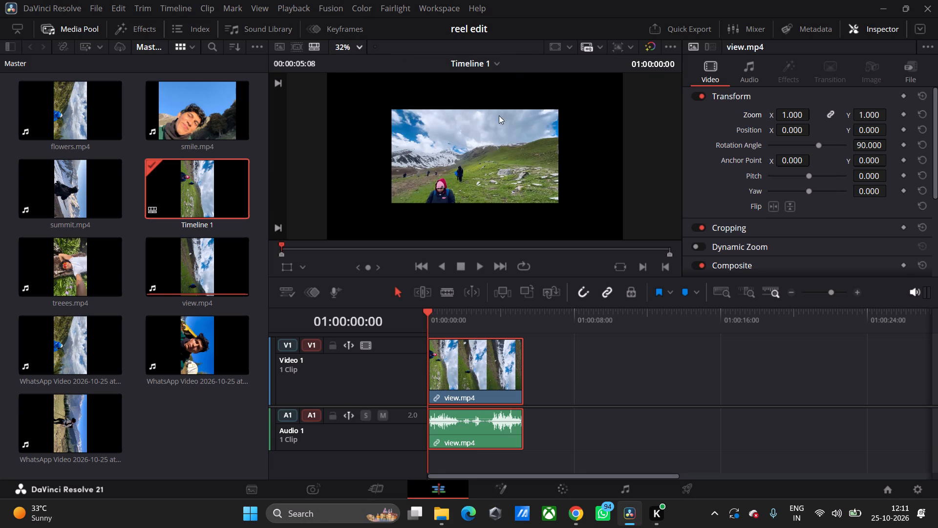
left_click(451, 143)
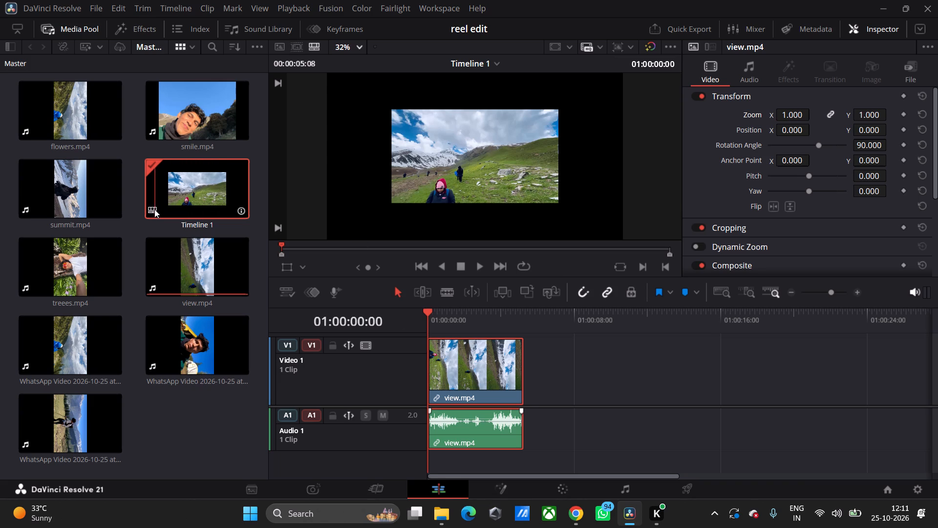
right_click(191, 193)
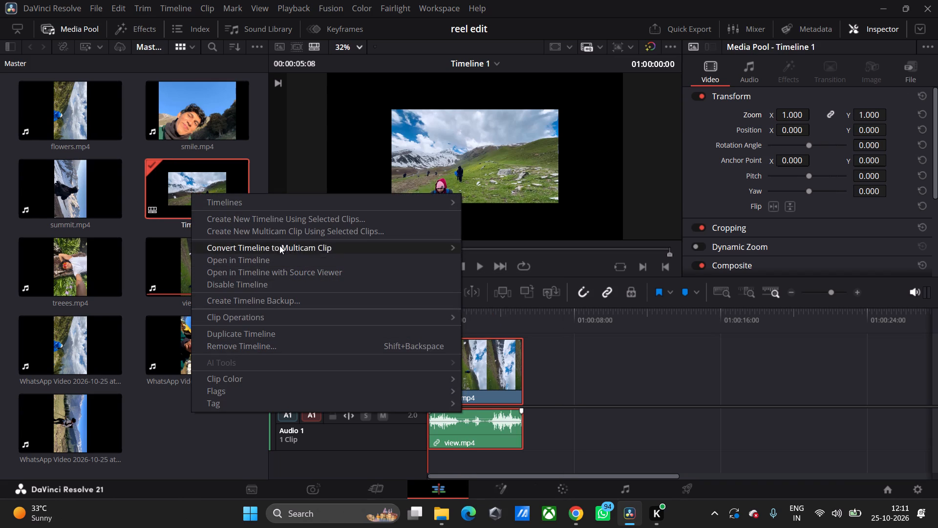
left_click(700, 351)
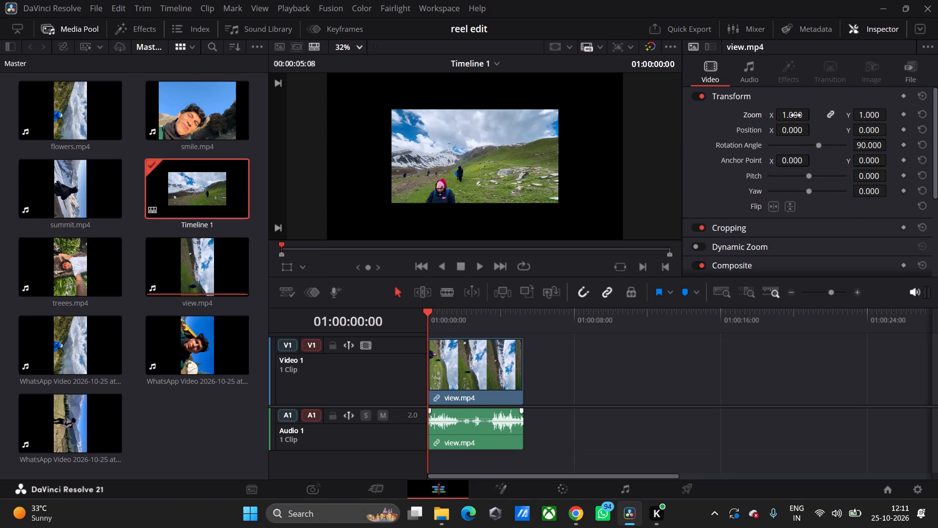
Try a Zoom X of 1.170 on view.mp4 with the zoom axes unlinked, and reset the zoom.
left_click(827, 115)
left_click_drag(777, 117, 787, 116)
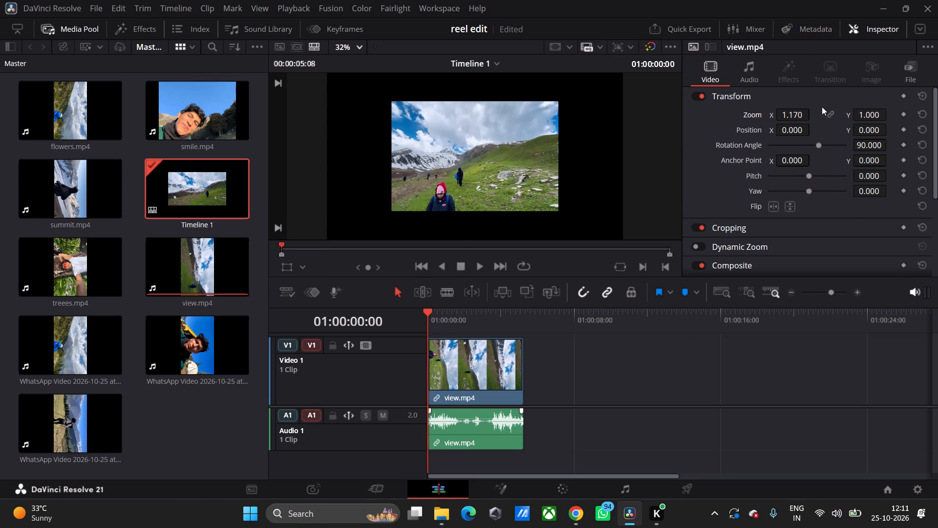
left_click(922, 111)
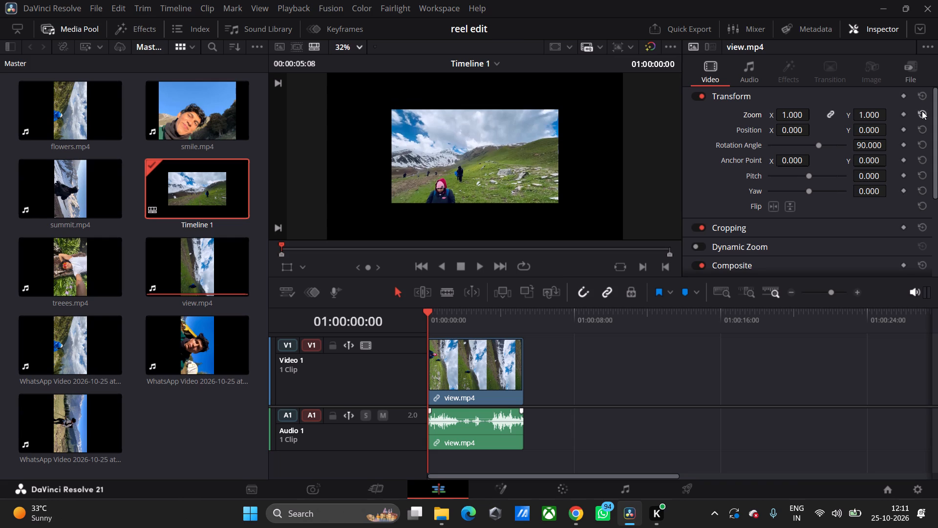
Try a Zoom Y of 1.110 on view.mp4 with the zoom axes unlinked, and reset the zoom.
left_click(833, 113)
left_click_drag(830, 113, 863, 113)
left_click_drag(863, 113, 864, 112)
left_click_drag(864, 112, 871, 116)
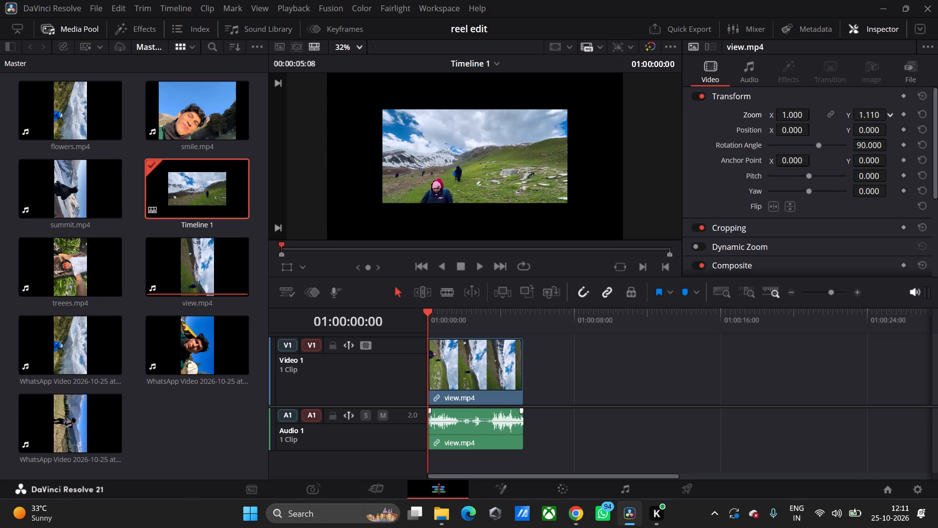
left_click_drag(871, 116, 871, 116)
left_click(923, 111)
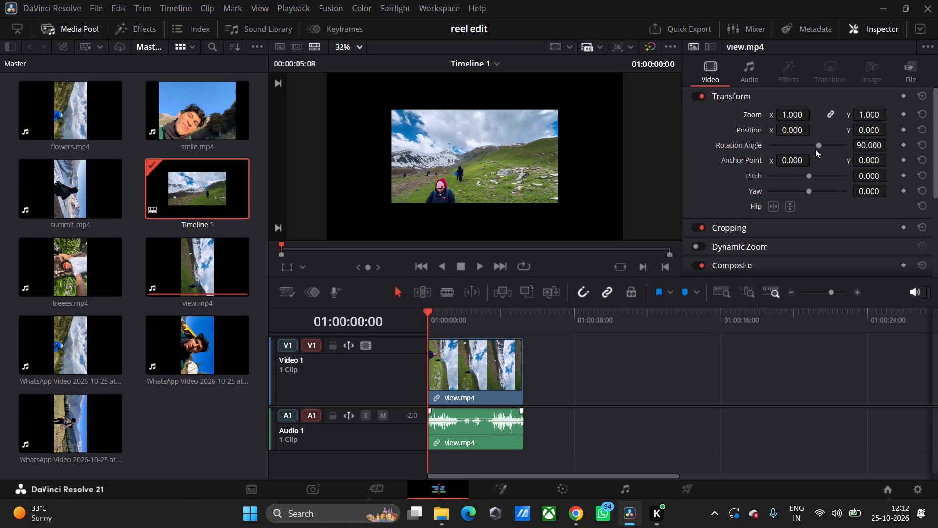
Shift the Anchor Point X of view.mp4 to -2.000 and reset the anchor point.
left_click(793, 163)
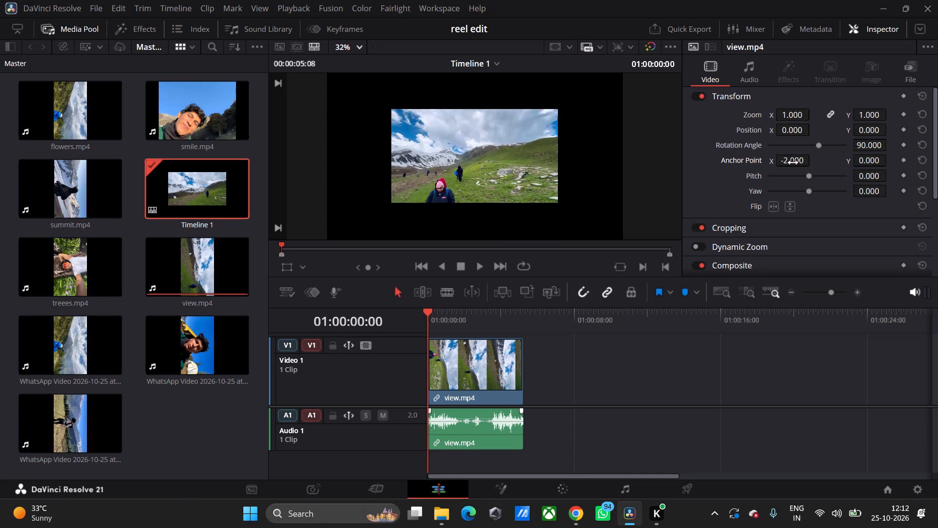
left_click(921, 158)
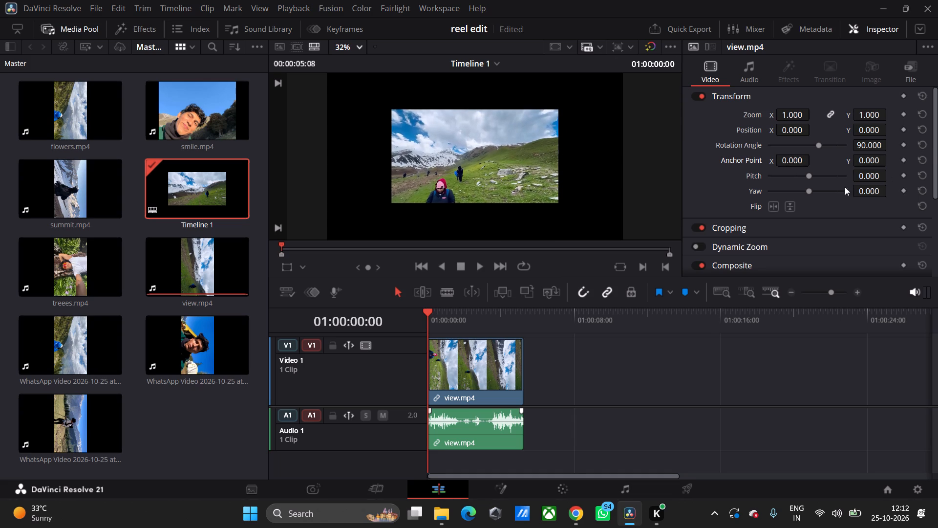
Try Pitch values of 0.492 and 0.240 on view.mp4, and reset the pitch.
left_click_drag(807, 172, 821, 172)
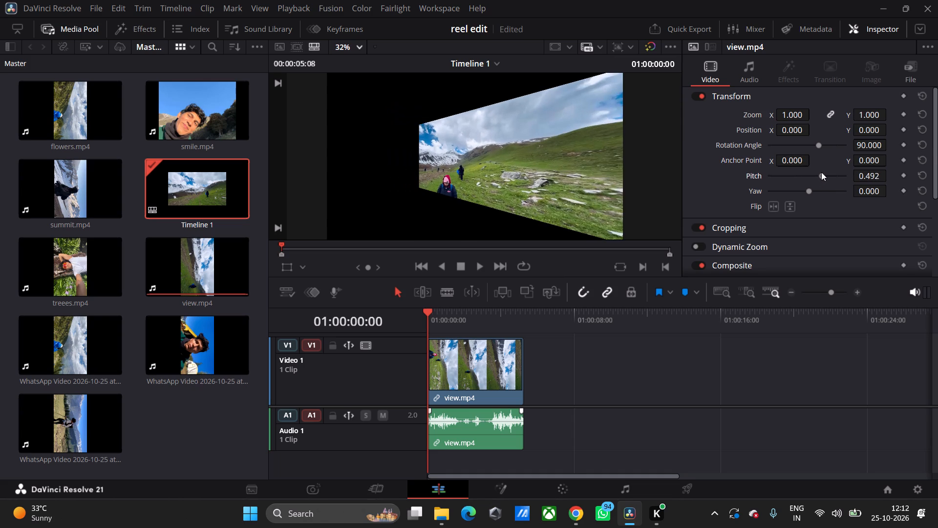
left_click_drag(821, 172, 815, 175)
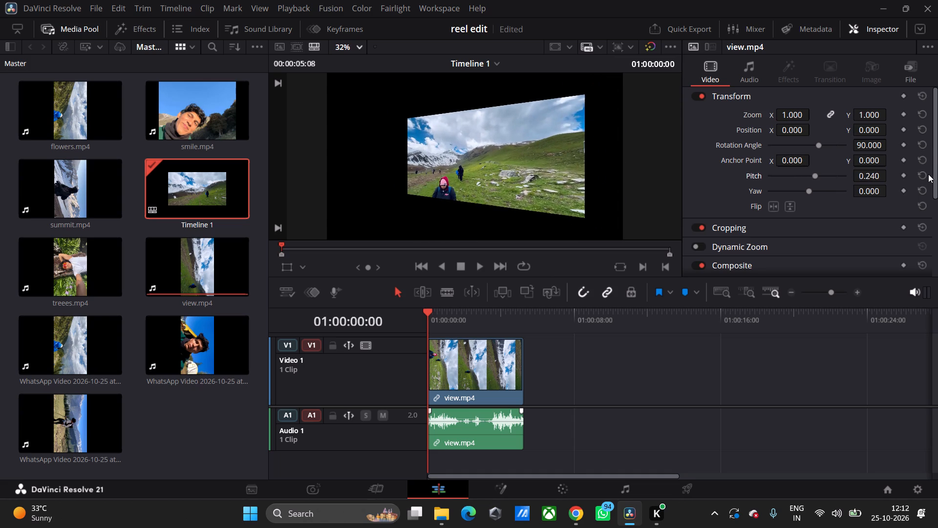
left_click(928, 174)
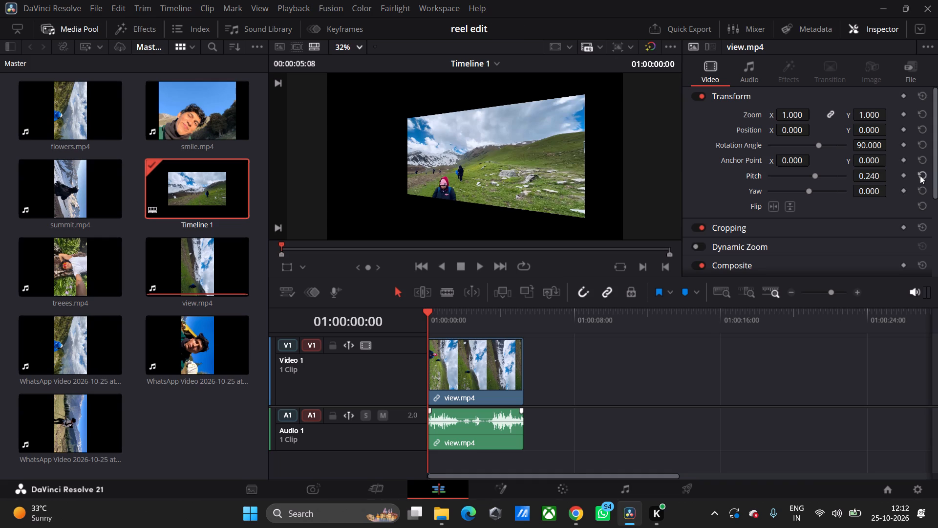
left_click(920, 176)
Examine the remaining video settings of view.mp4, from the composite mode to speed change, stabilization and lens correction, and return to its Zoom values.
scroll(833, 217, "down", 1)
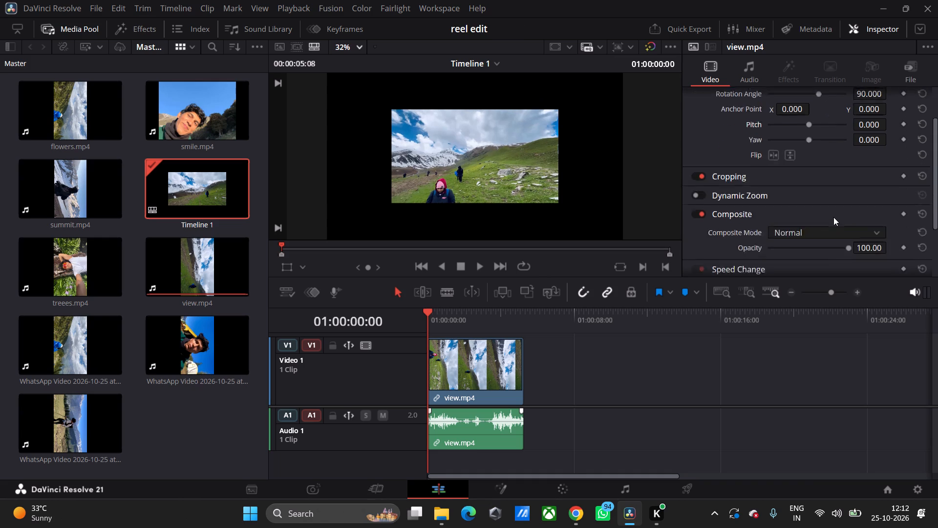
scroll(833, 217, "down", 1)
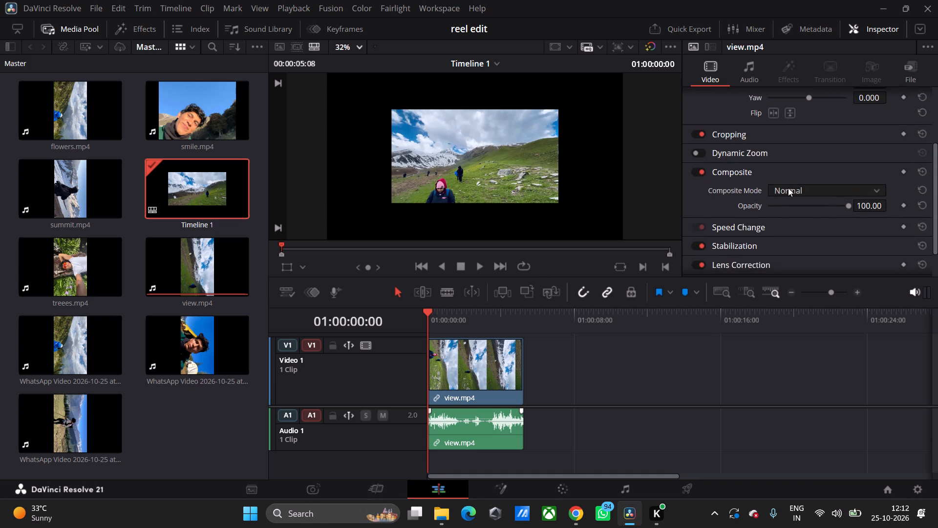
left_click(788, 188)
left_click(788, 188)
scroll(748, 226, "down", 4)
scroll(748, 226, "up", 2)
left_click(711, 91)
scroll(820, 170, "up", 4)
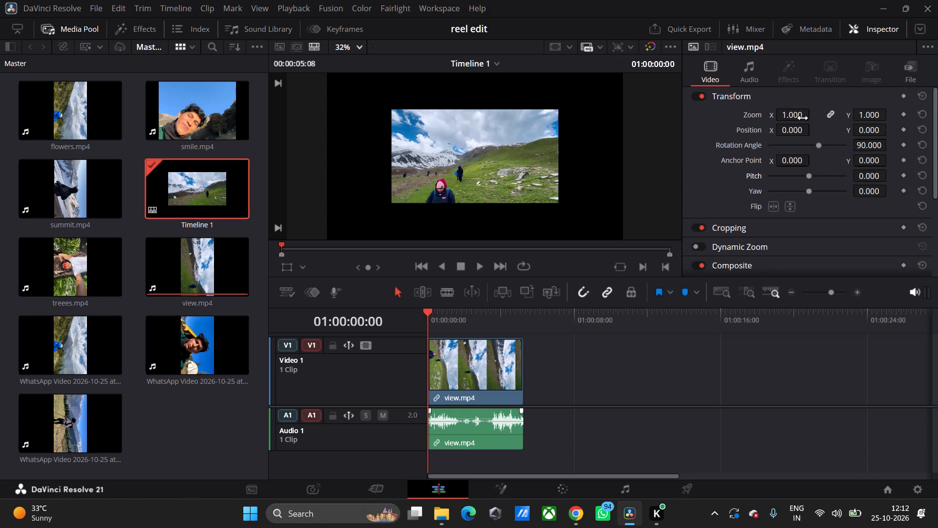
left_click(797, 116)
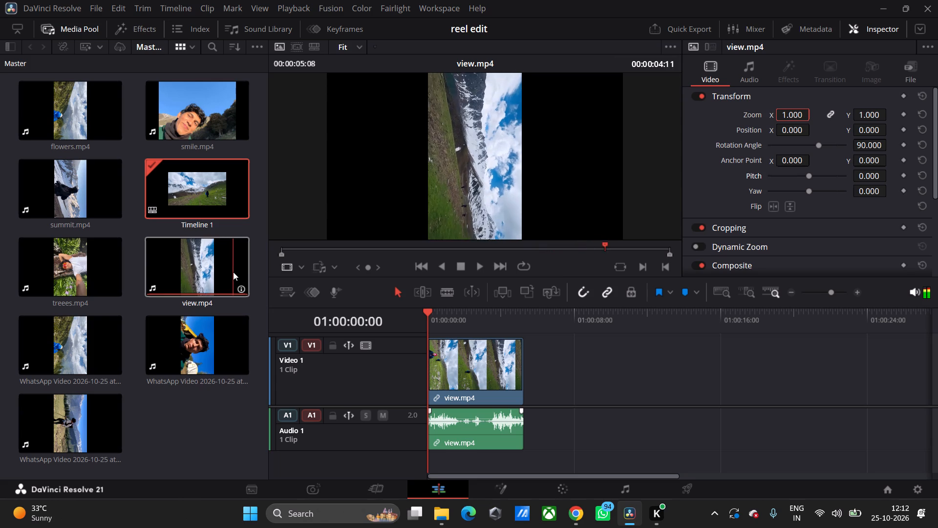
Add a second copy of view.mp4 to the Video 1 track, starting at about 8 seconds.
left_click(195, 285)
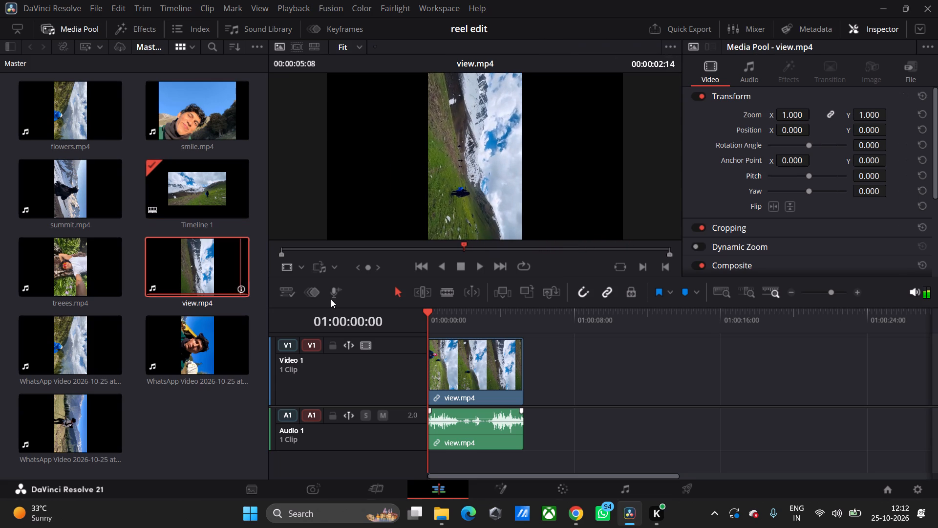
left_click_drag(210, 257, 574, 362)
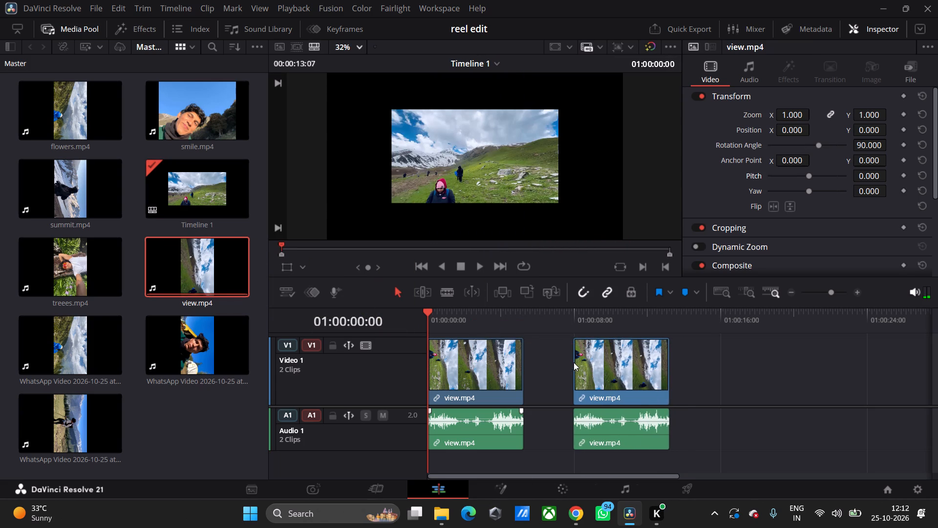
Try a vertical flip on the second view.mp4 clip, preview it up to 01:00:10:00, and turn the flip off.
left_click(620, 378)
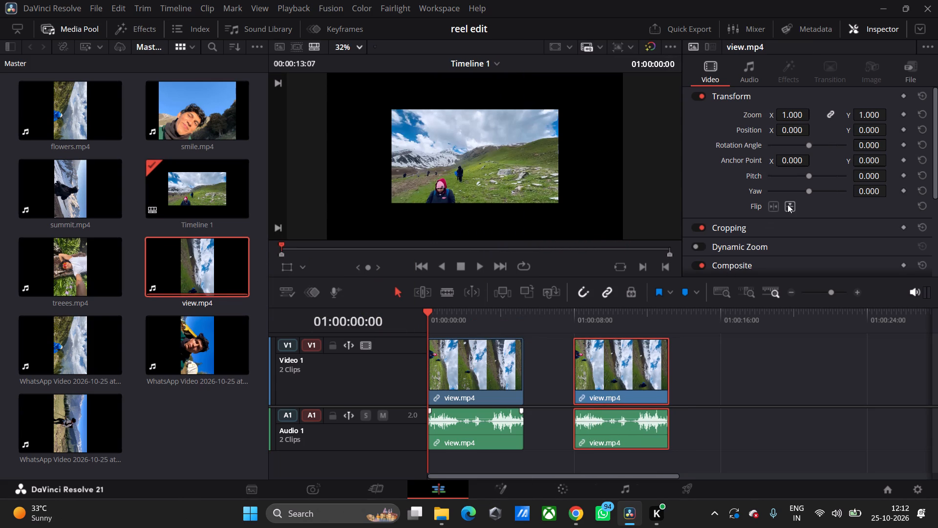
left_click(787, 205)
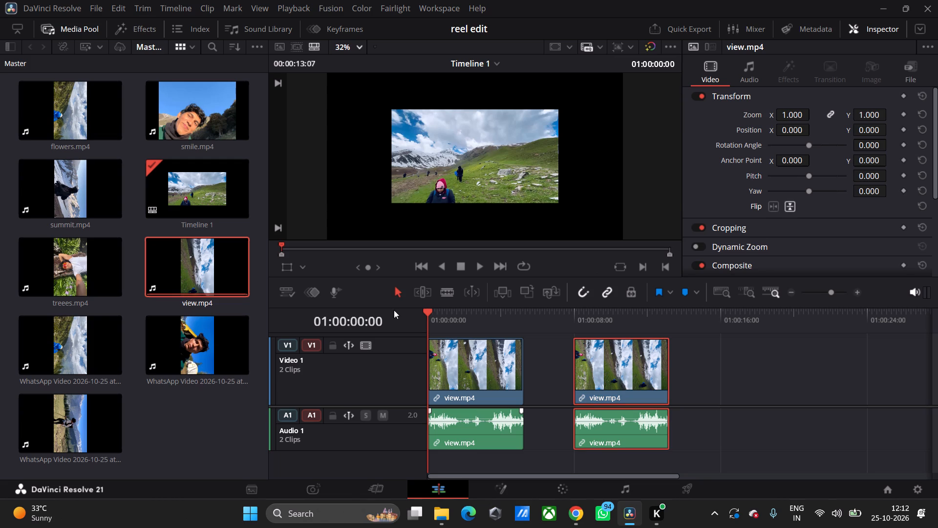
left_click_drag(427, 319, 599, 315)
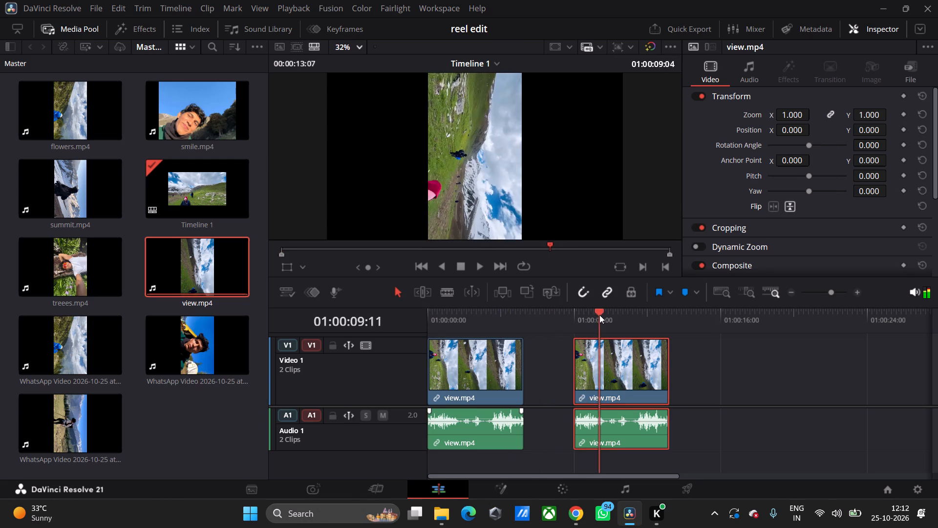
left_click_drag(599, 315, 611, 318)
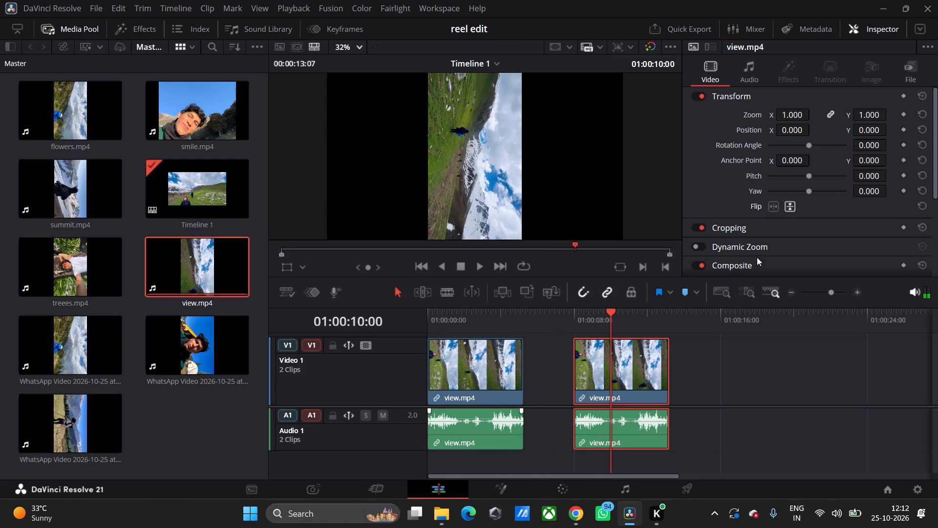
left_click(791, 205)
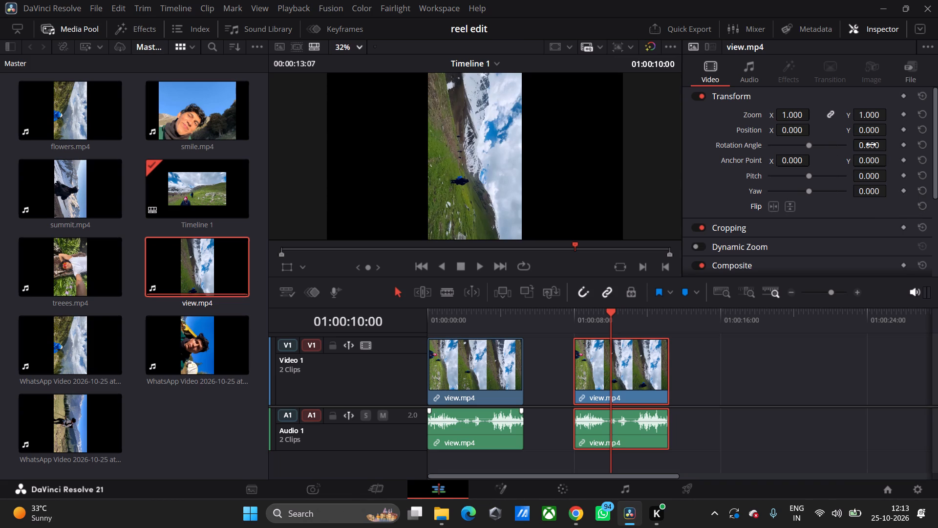
Set the Rotation Angle of the second view.mp4 clip to 90.000.
left_click_drag(809, 145, 818, 146)
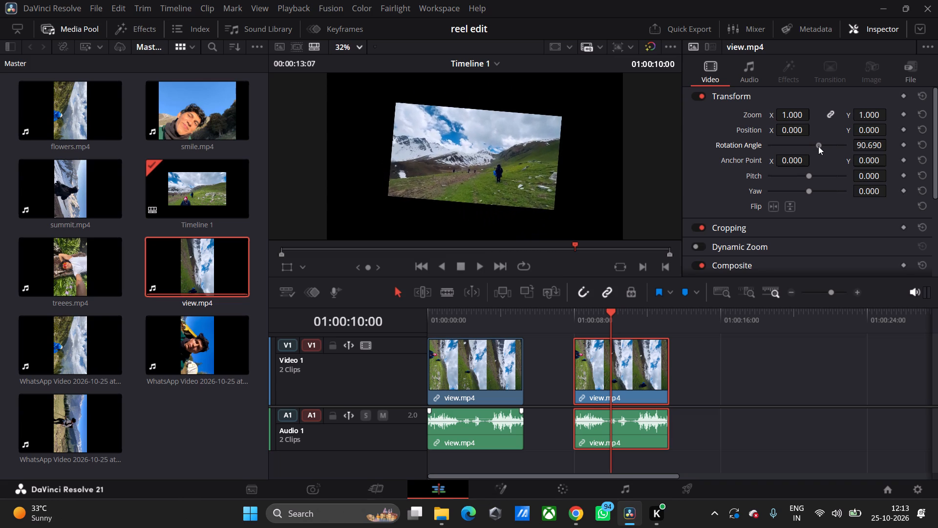
left_click_drag(818, 146, 818, 147)
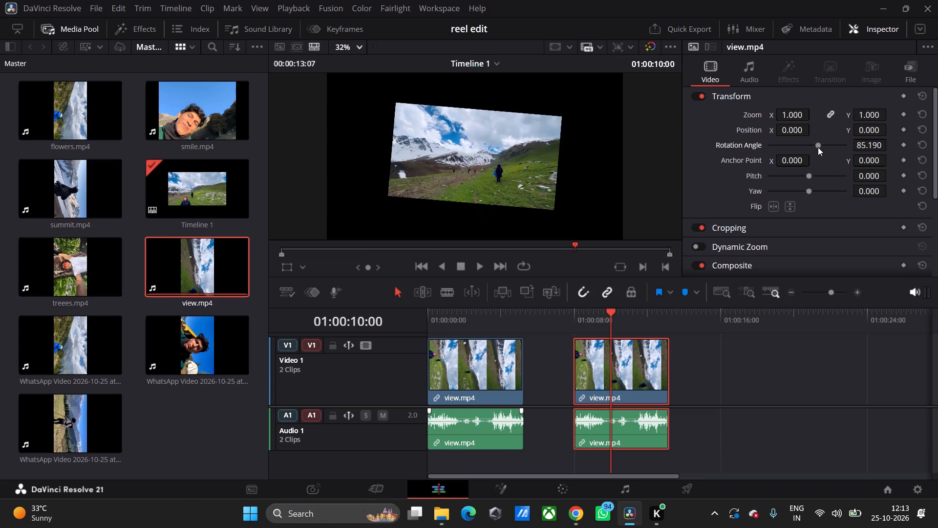
double_click(874, 140)
type("90.00")
key("Return")
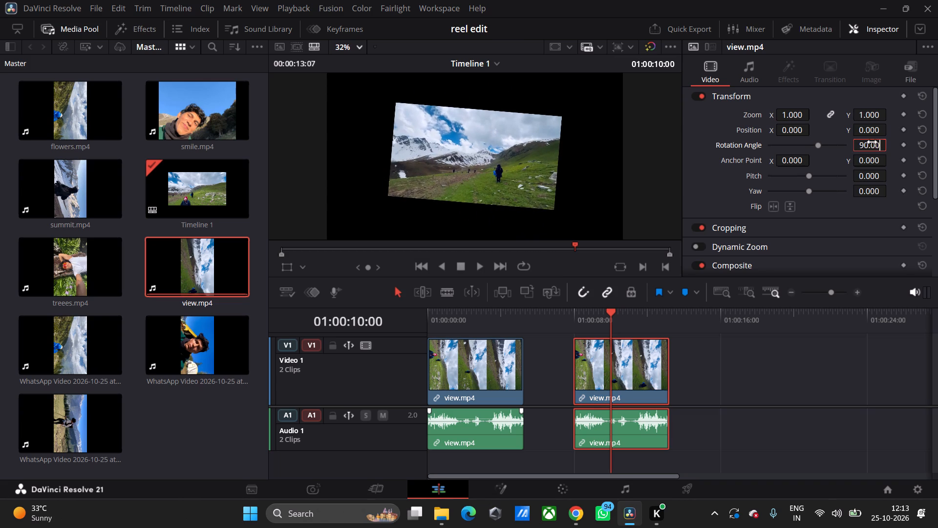
left_click(475, 164)
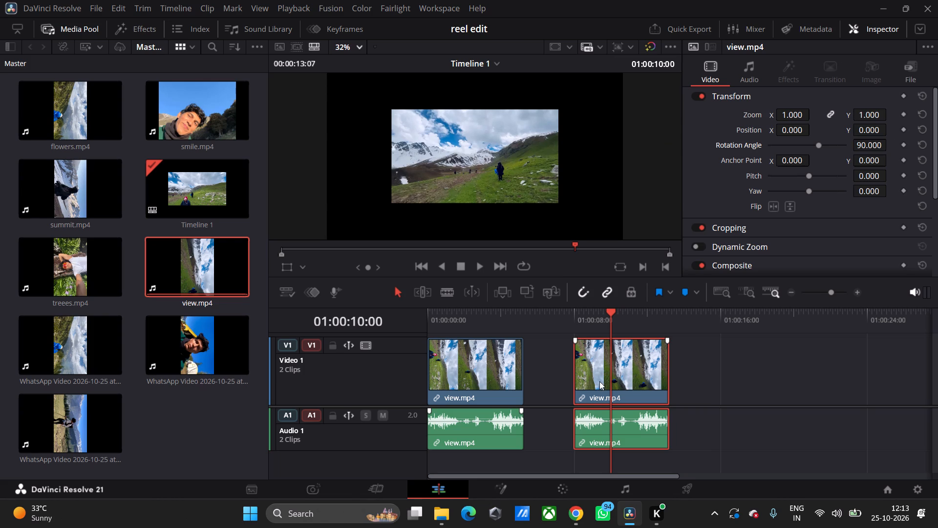
Move the second view.mp4 clip earlier so it starts directly at the end of the first clip.
left_click_drag(599, 381, 548, 388)
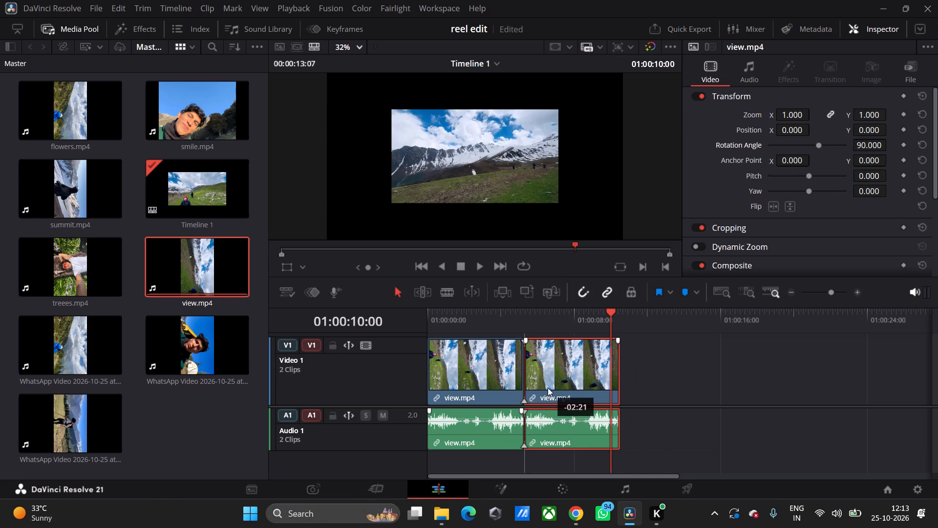
left_click_drag(548, 388, 548, 388)
Select the first view.mp4 clip on the timeline and park the playhead within it at 01:00:02:29.
left_click(445, 384)
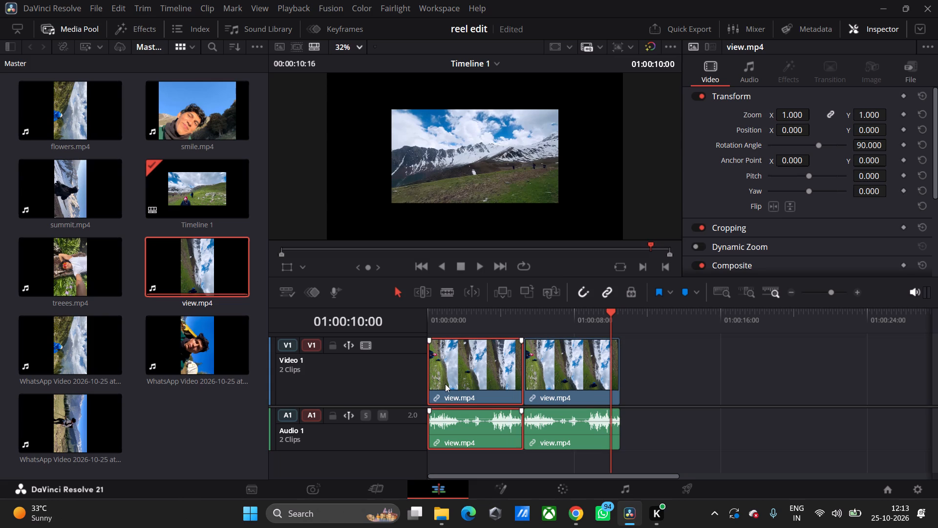
left_click_drag(607, 317, 482, 347)
left_click(466, 367)
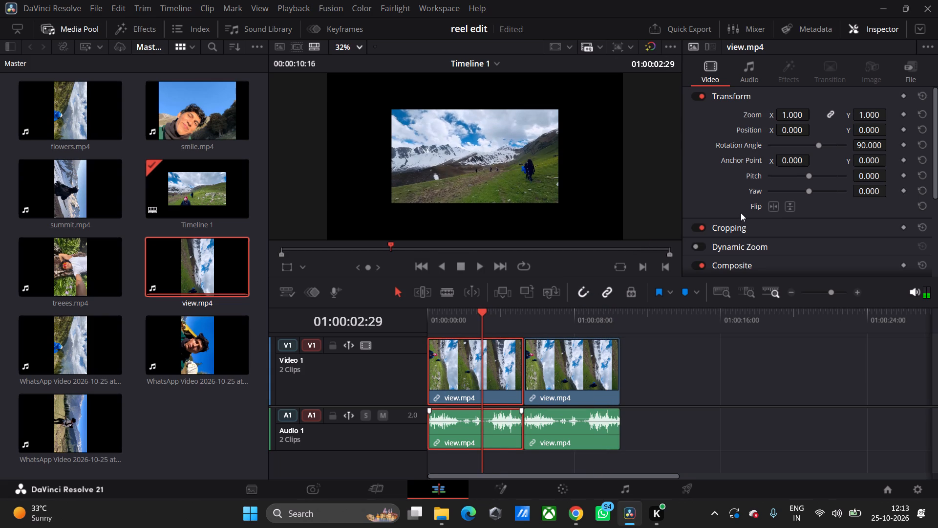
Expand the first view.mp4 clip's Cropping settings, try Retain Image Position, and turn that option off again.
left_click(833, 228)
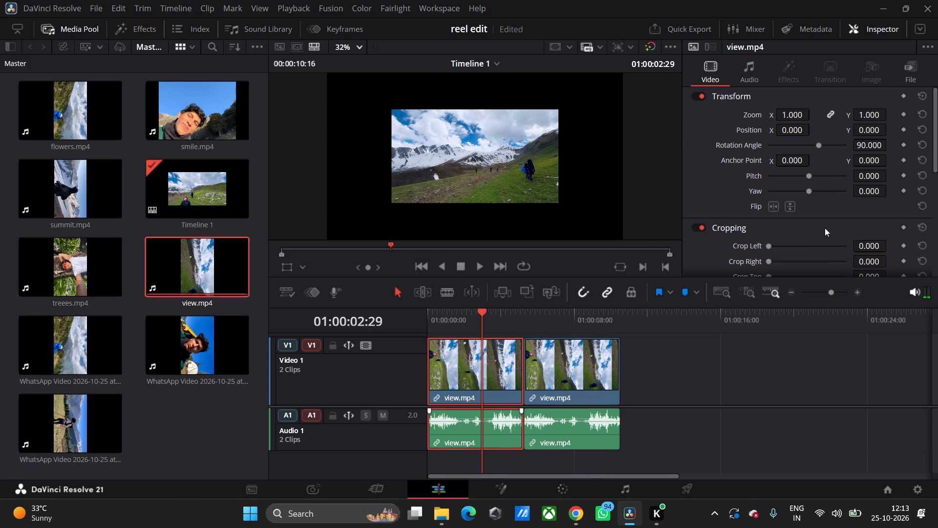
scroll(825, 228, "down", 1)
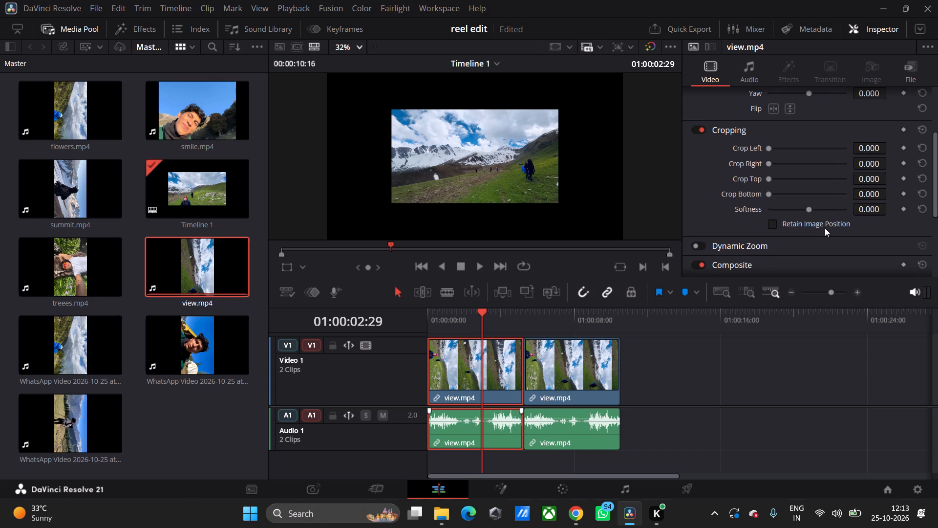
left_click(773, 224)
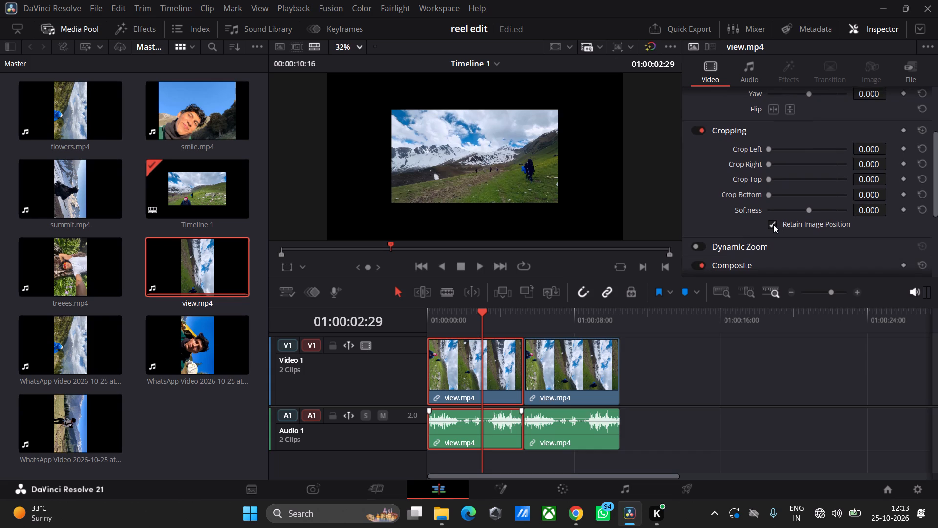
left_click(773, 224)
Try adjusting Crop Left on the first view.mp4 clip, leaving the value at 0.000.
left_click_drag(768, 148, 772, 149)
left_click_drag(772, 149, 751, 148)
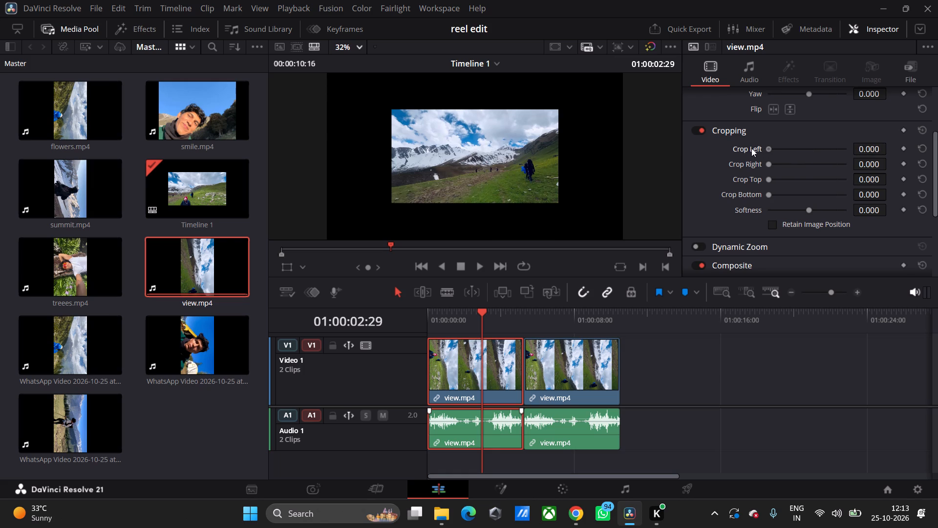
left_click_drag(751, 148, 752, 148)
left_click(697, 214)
Check the file information of the first view.mp4 clip and return to its video settings.
scroll(697, 214, "up", 3)
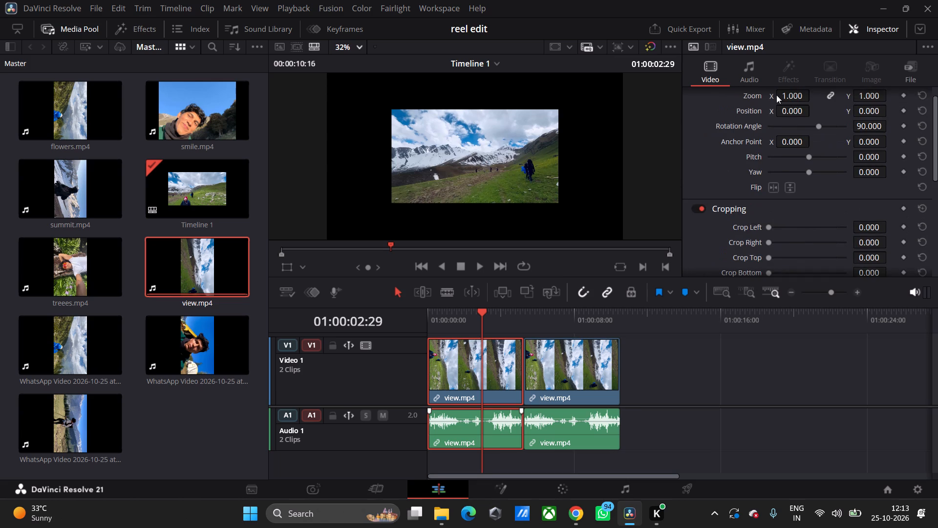
left_click(903, 76)
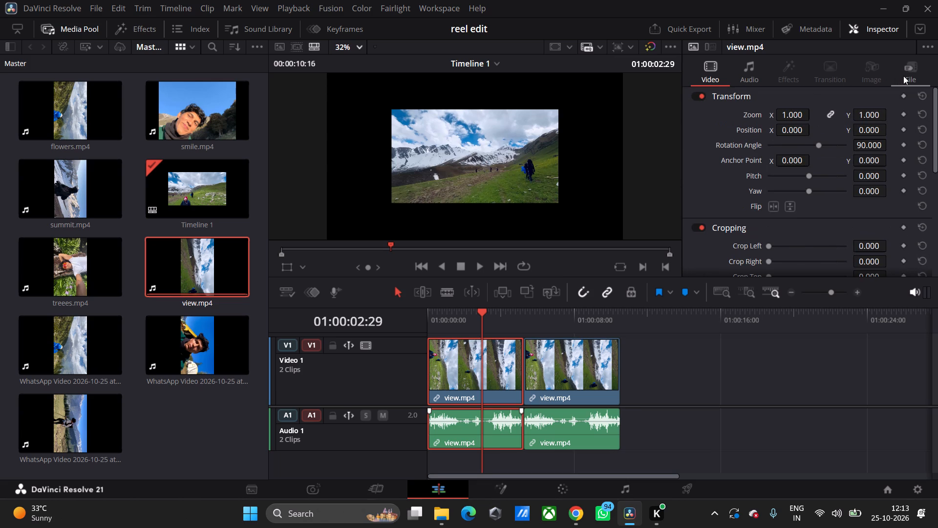
left_click(715, 63)
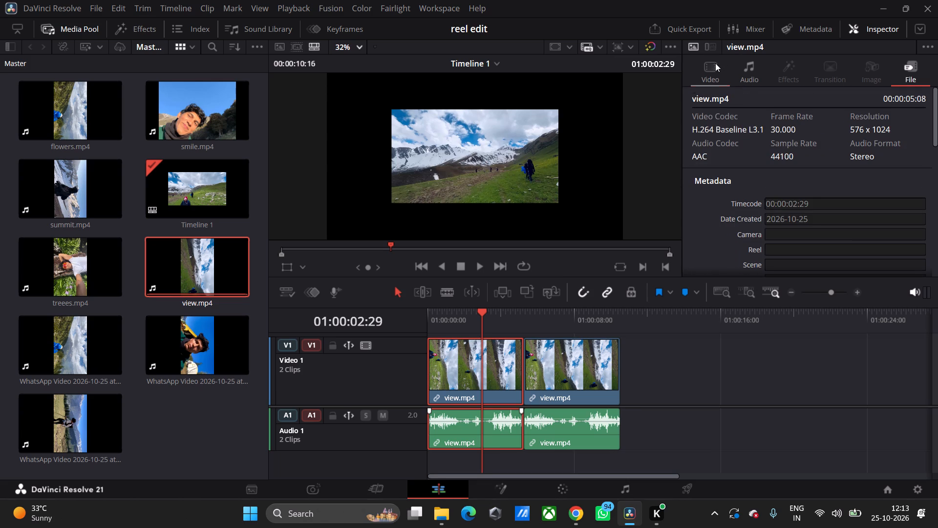